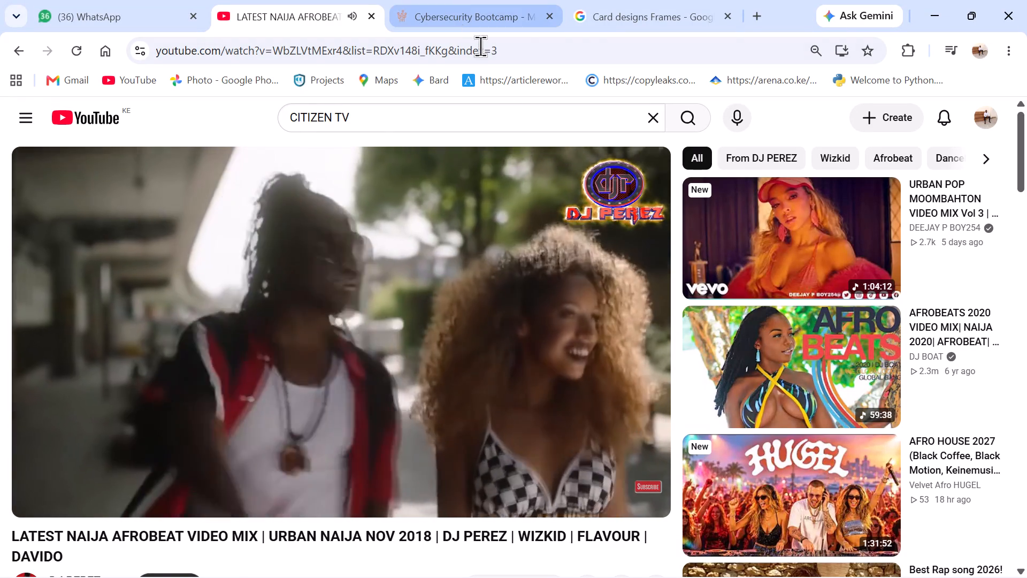
Switch to the "Card designs Frames" image results and look through them for a suitable card frame.
click(625, 12)
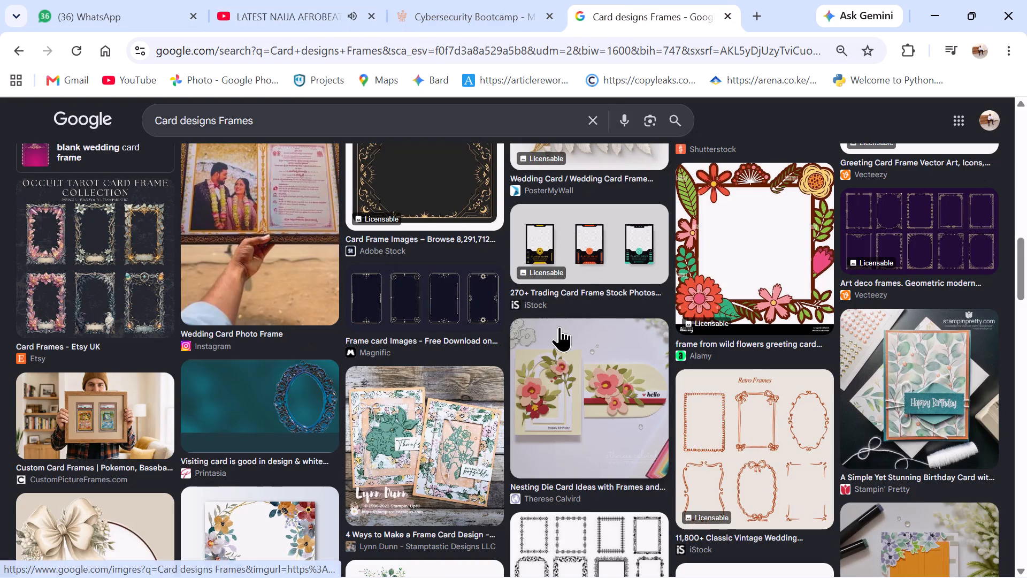
scroll(588, 412, down, 3)
scroll(584, 412, up, 1)
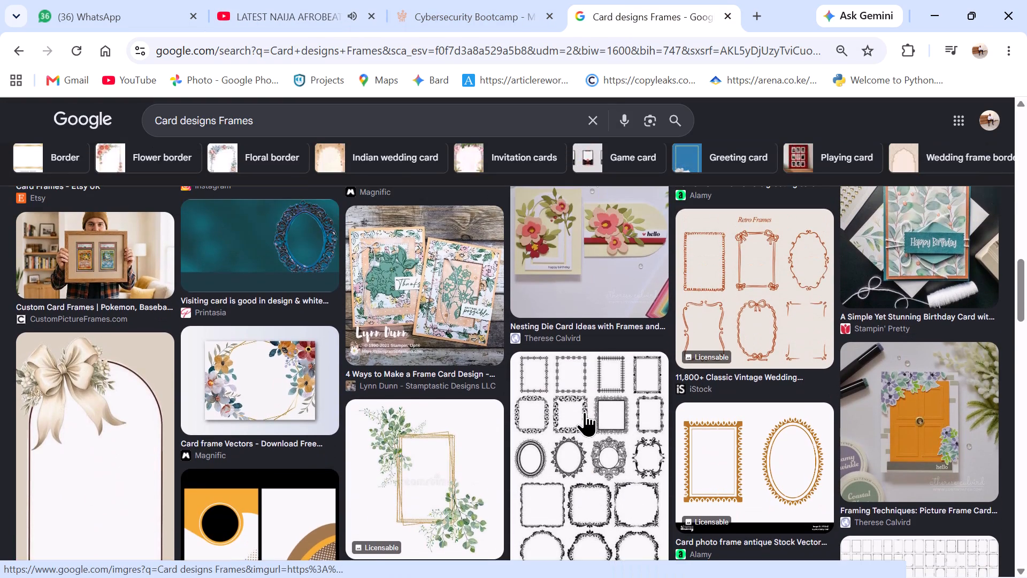
scroll(540, 454, down, 2)
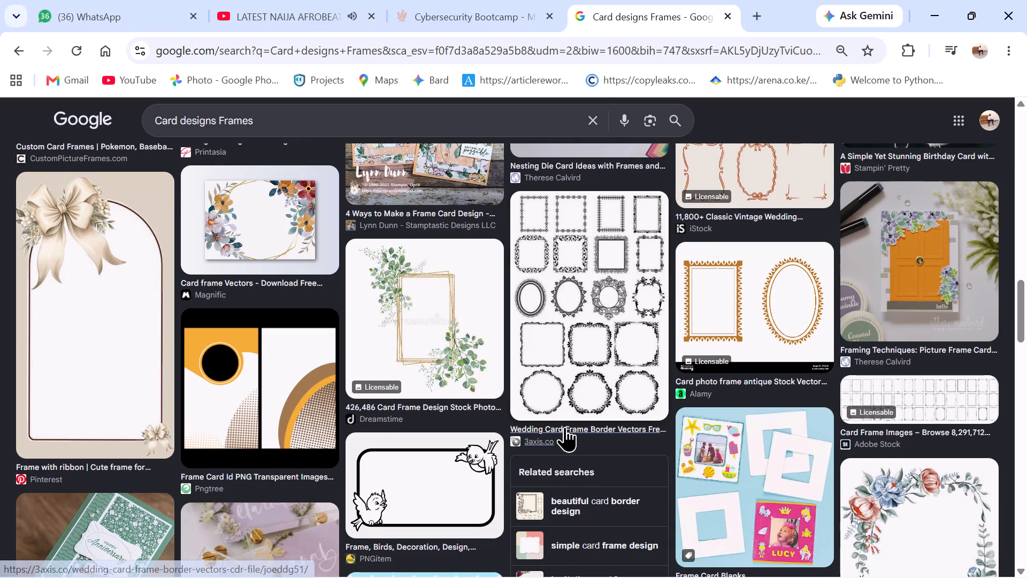
scroll(566, 425, down, 4)
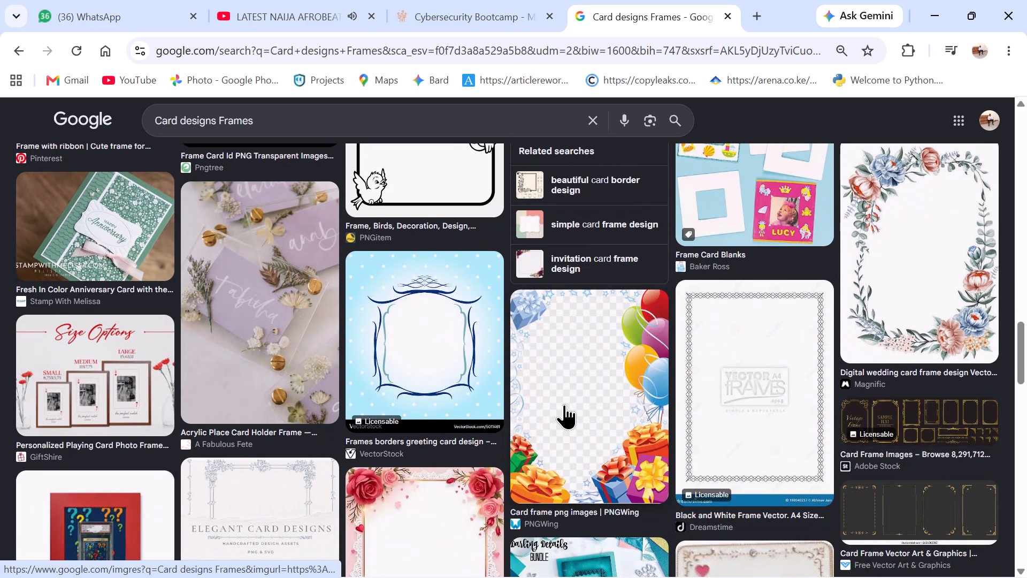
scroll(564, 401, down, 4)
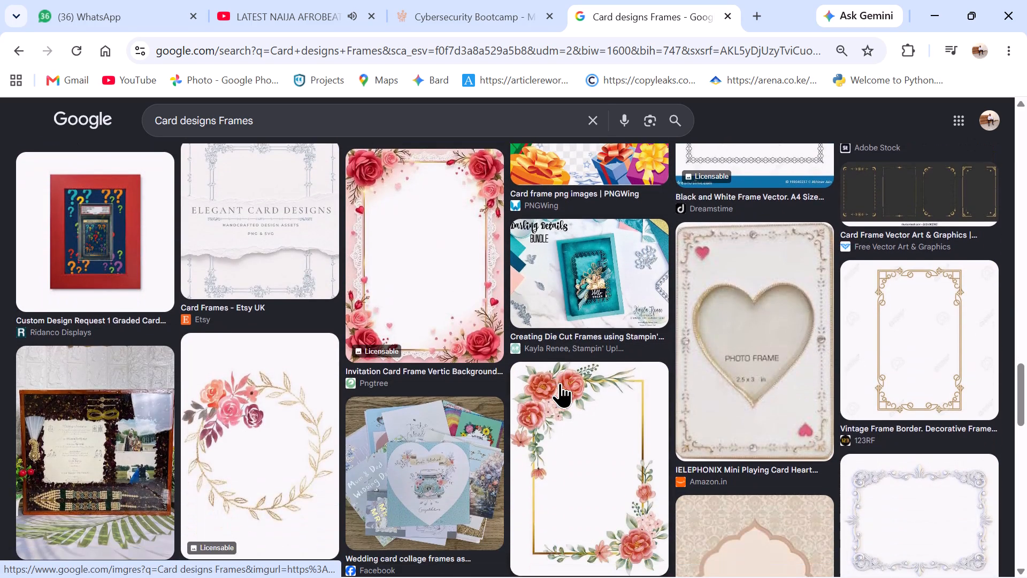
scroll(560, 379, down, 3)
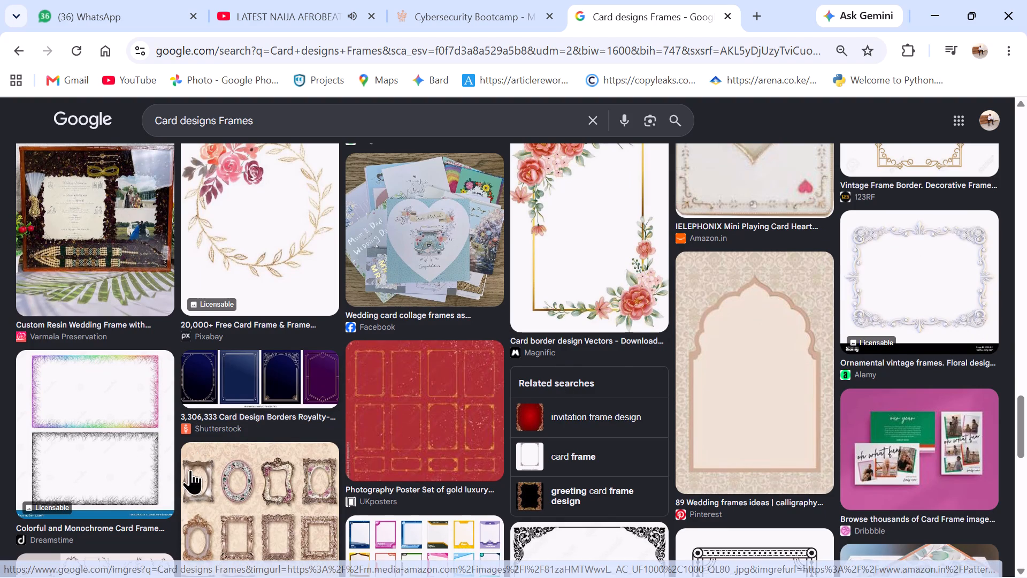
scroll(164, 440, down, 1)
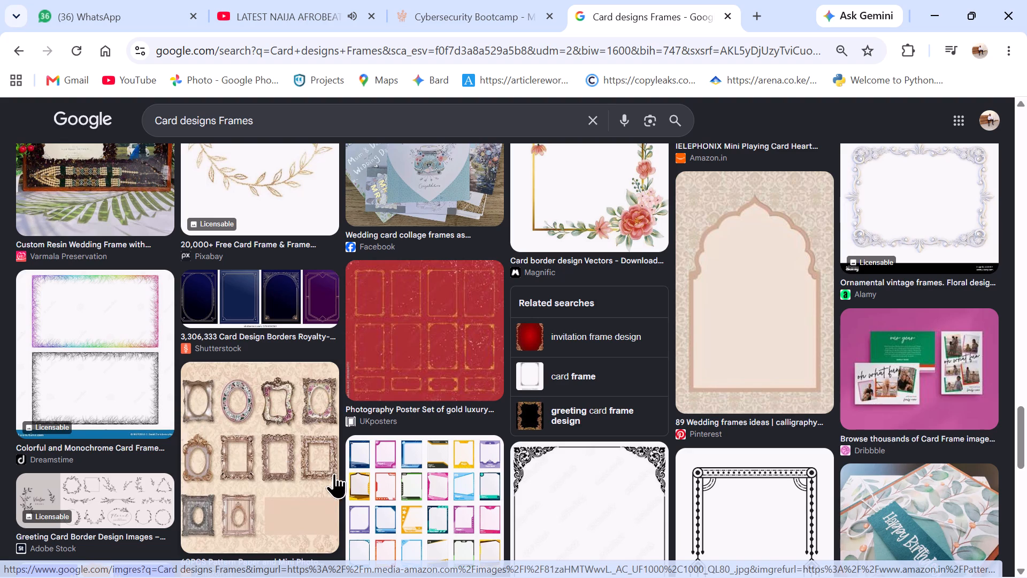
scroll(590, 443, down, 2)
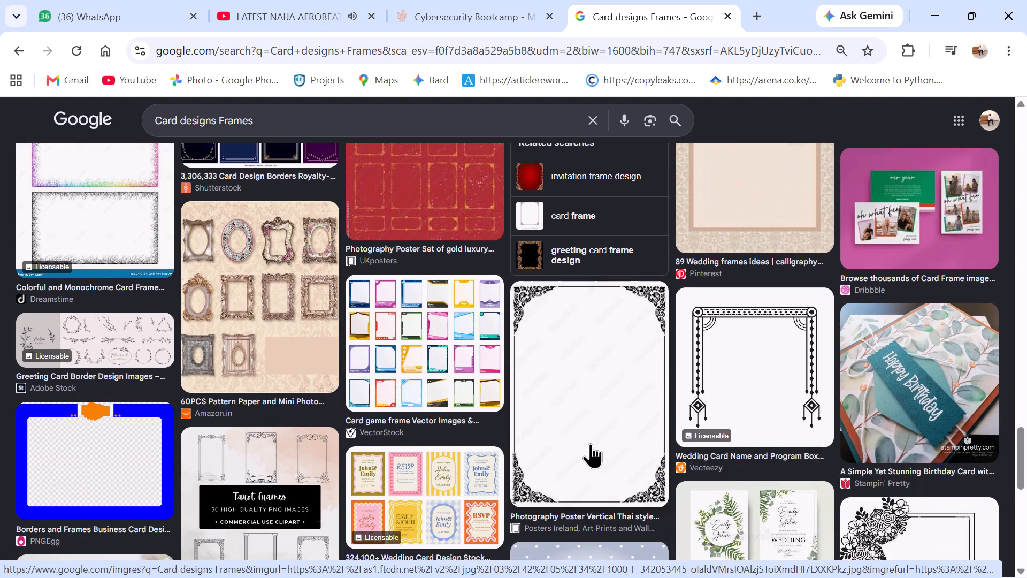
scroll(669, 435, down, 2)
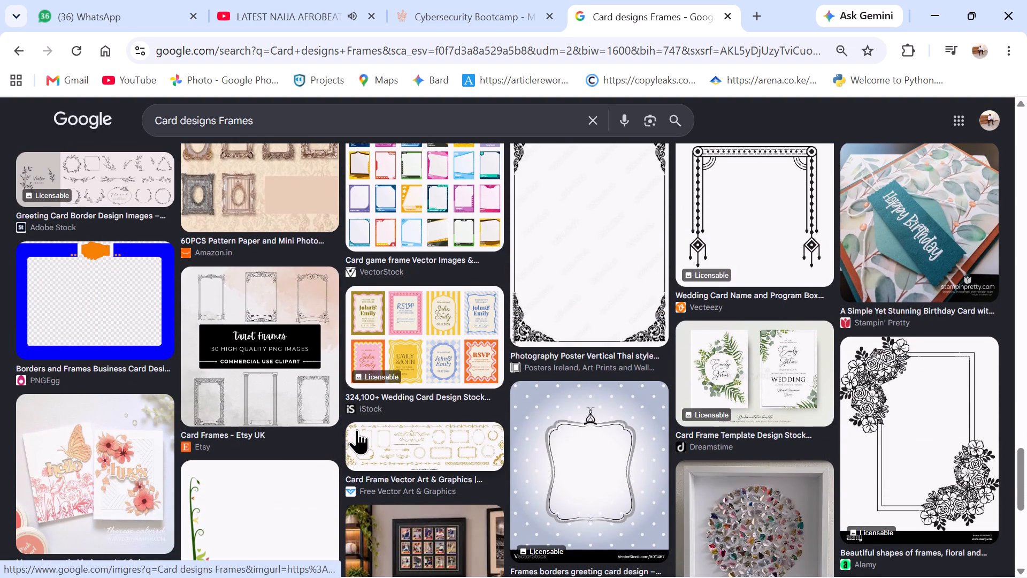
scroll(361, 423, down, 5)
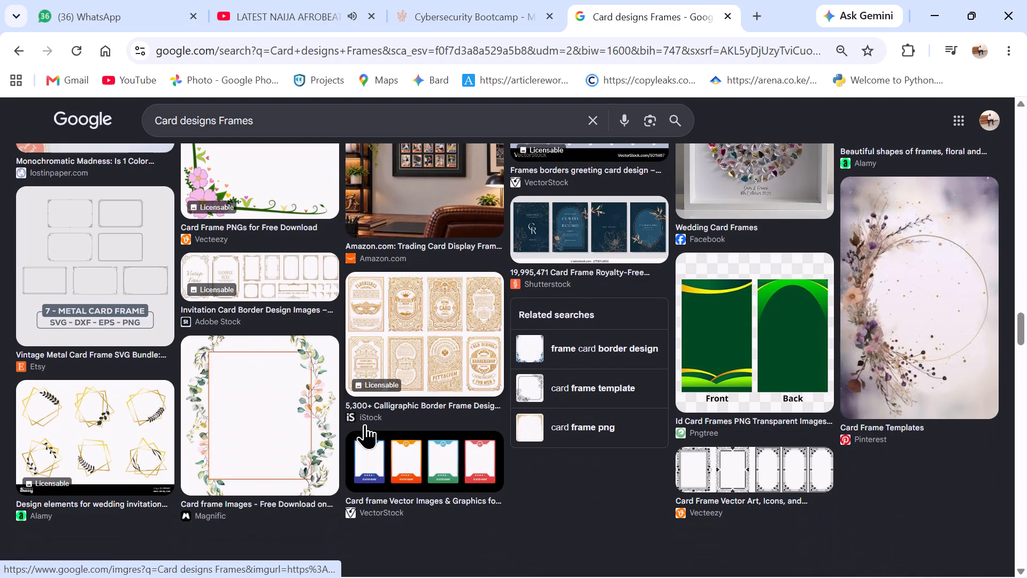
scroll(364, 424, down, 2)
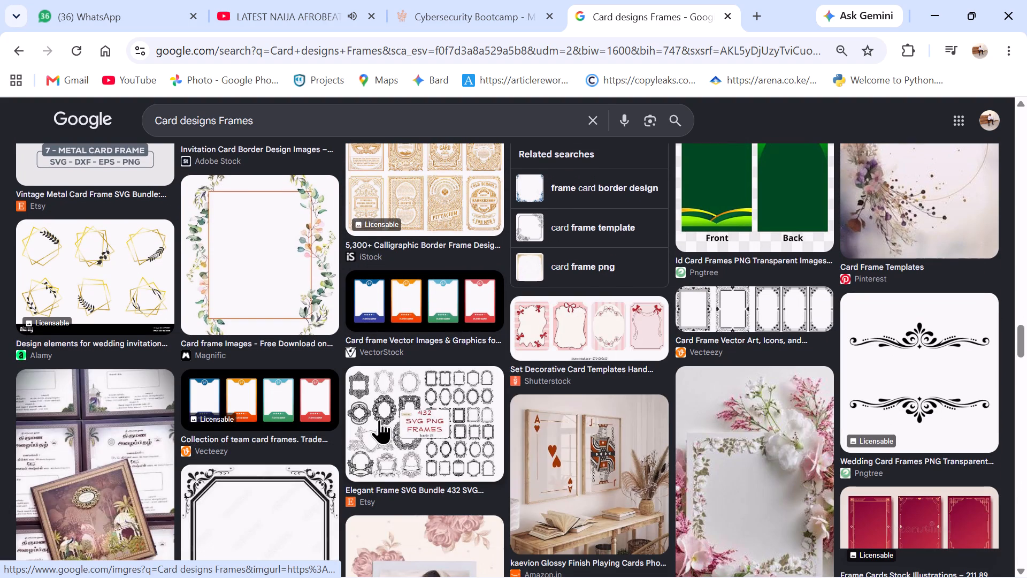
scroll(470, 430, down, 3)
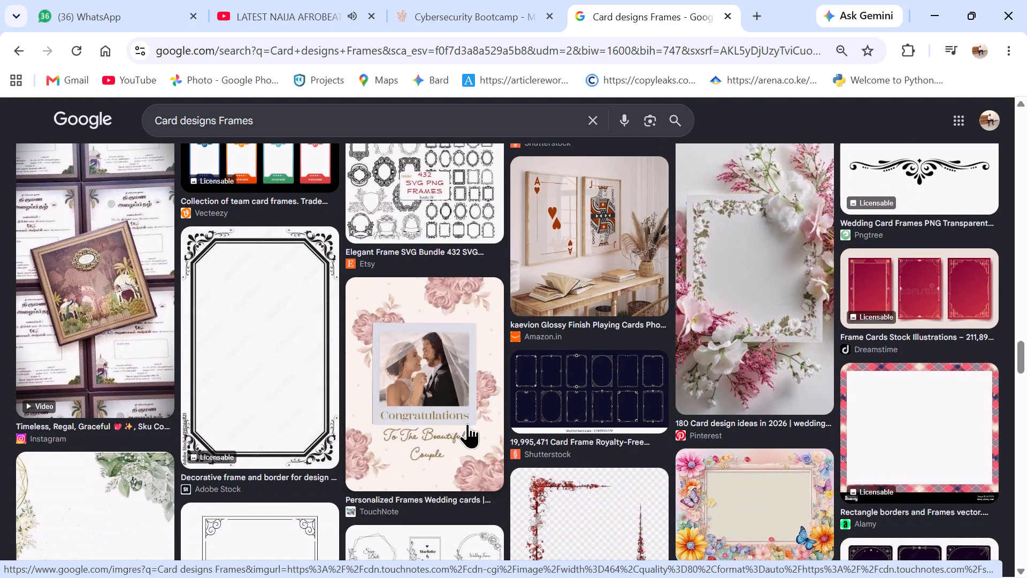
Preview the black decorative frame and border from Adobe Stock and open its source page.
click(250, 322)
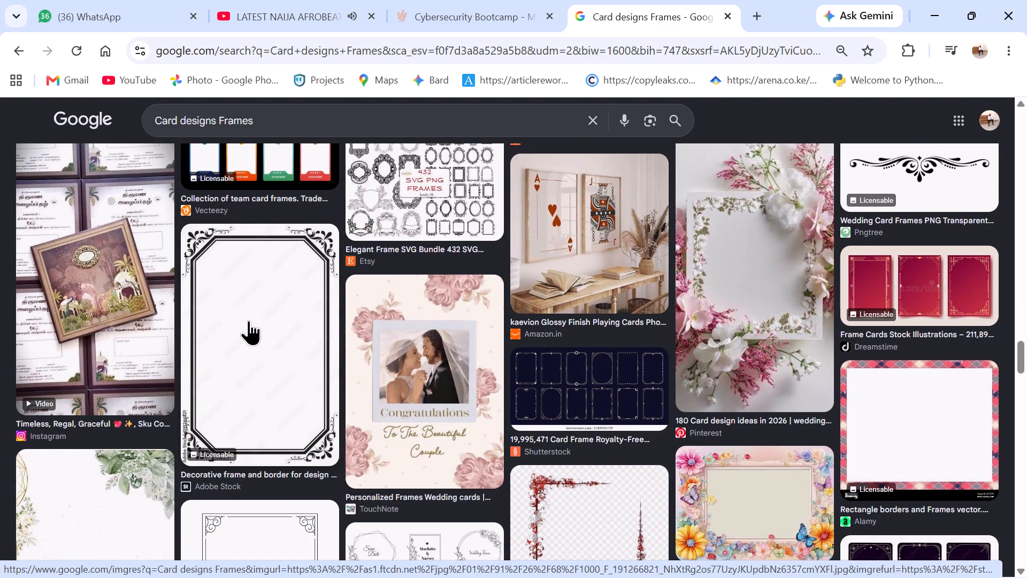
scroll(426, 386, down, 3)
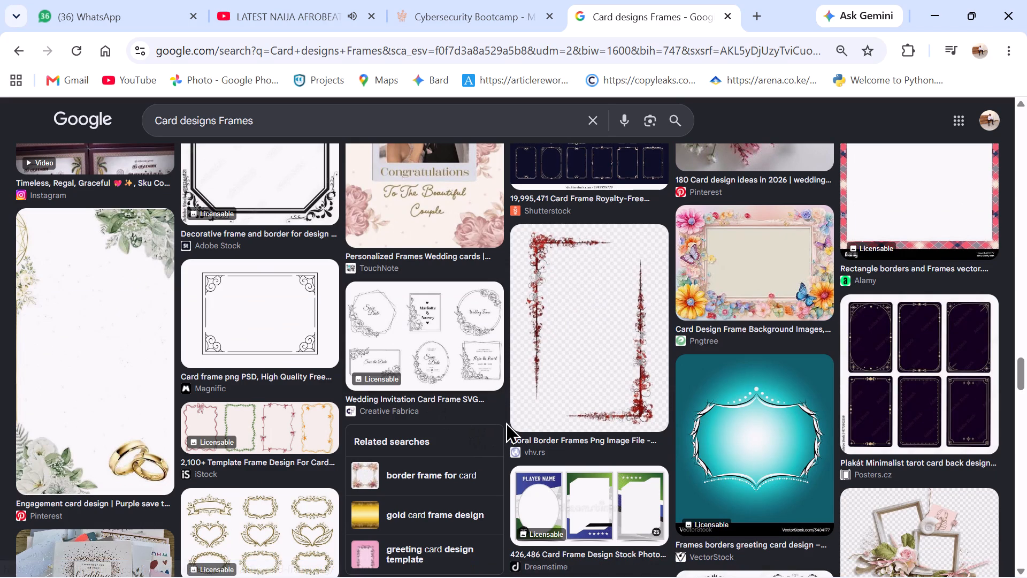
scroll(439, 381, up, 2)
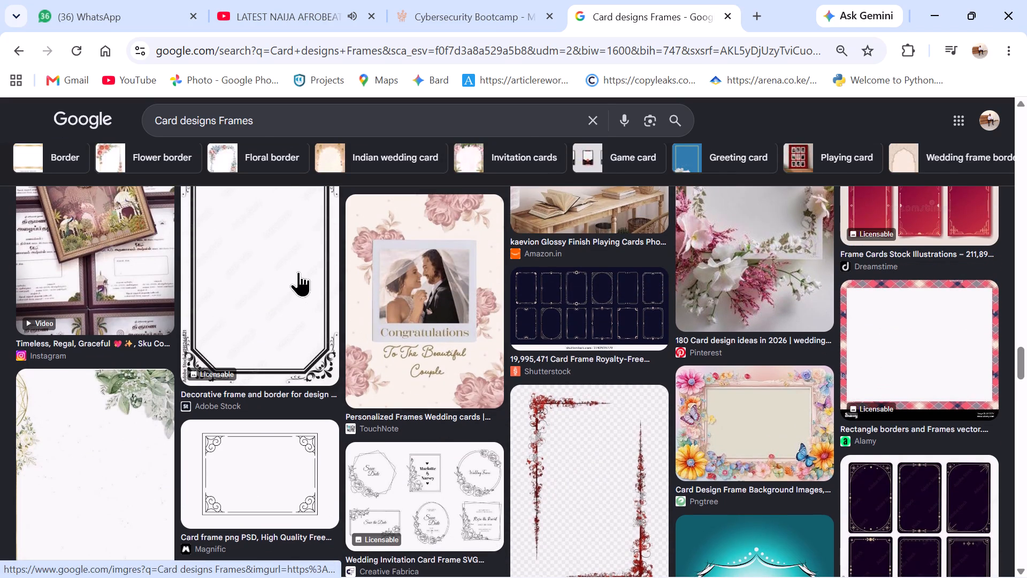
click(298, 270)
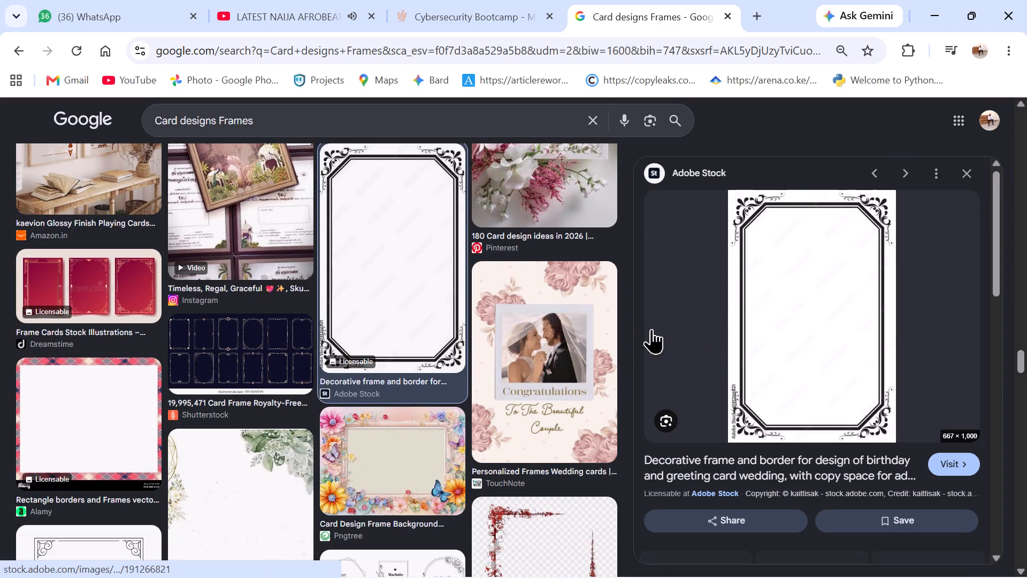
click(802, 278)
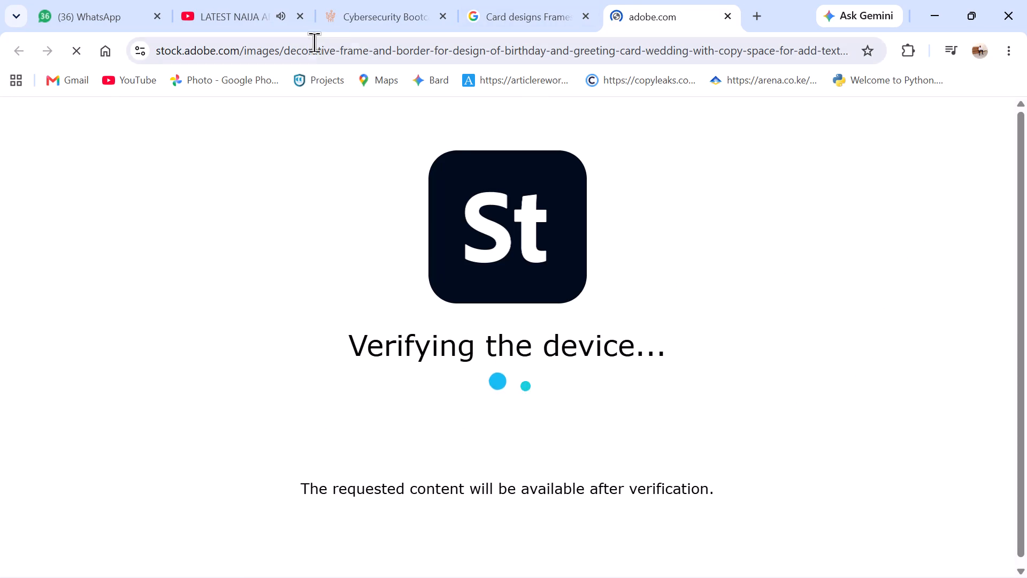
Return to the image results and save the previewed Adobe Stock frame as a JPEG in the KISUYA folder.
click(523, 15)
scroll(404, 413, down, 5)
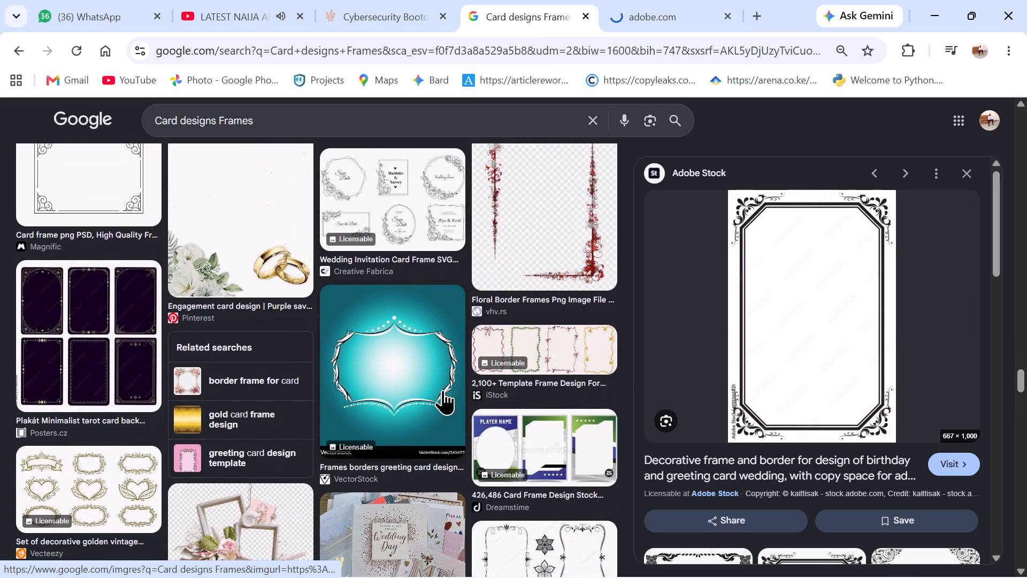
scroll(442, 390, down, 3)
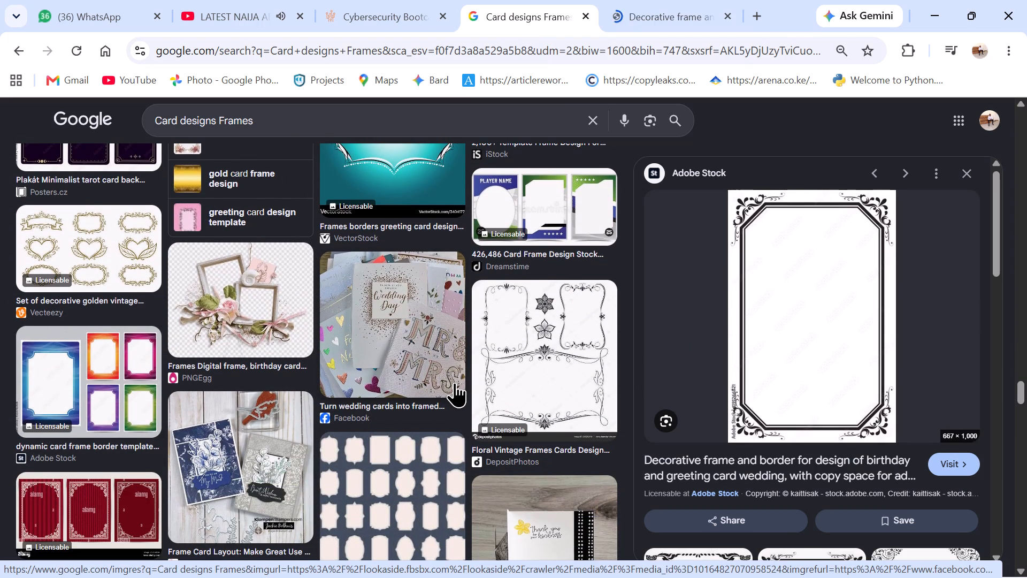
scroll(453, 383, down, 1)
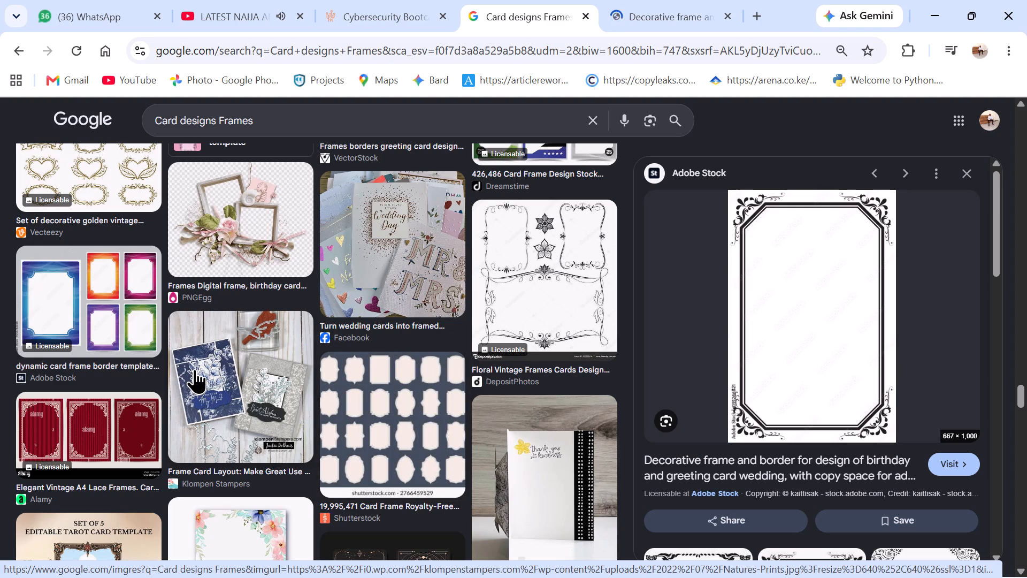
right_click(792, 285)
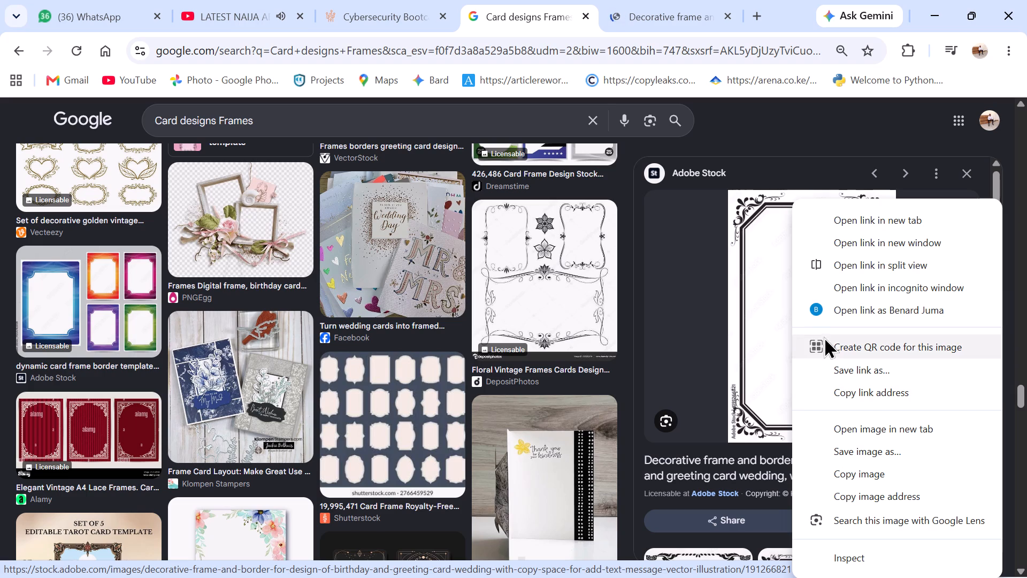
click(856, 451)
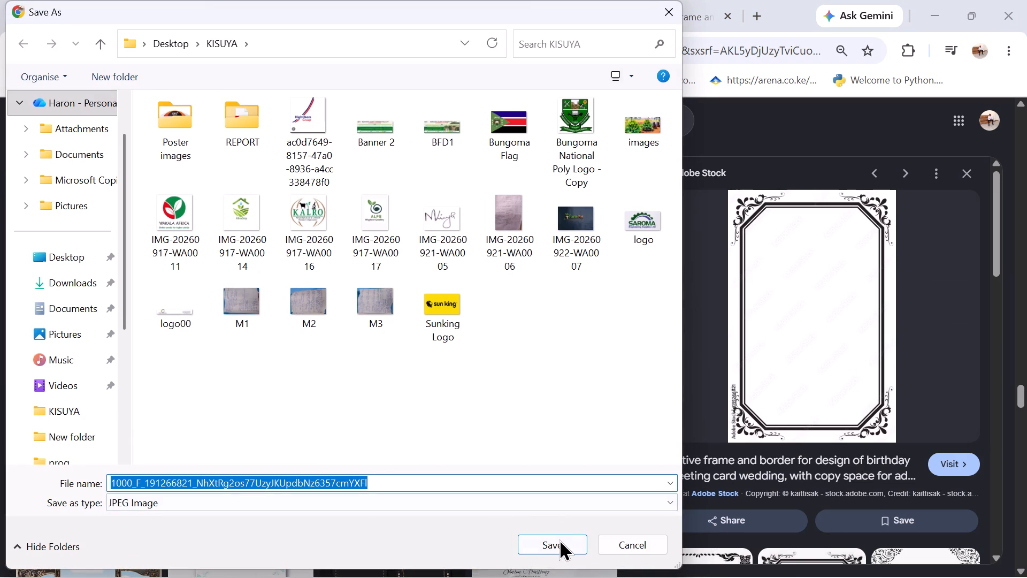
click(555, 543)
Look through the surrounding card frame image results for another suitable design.
scroll(419, 477, down, 3)
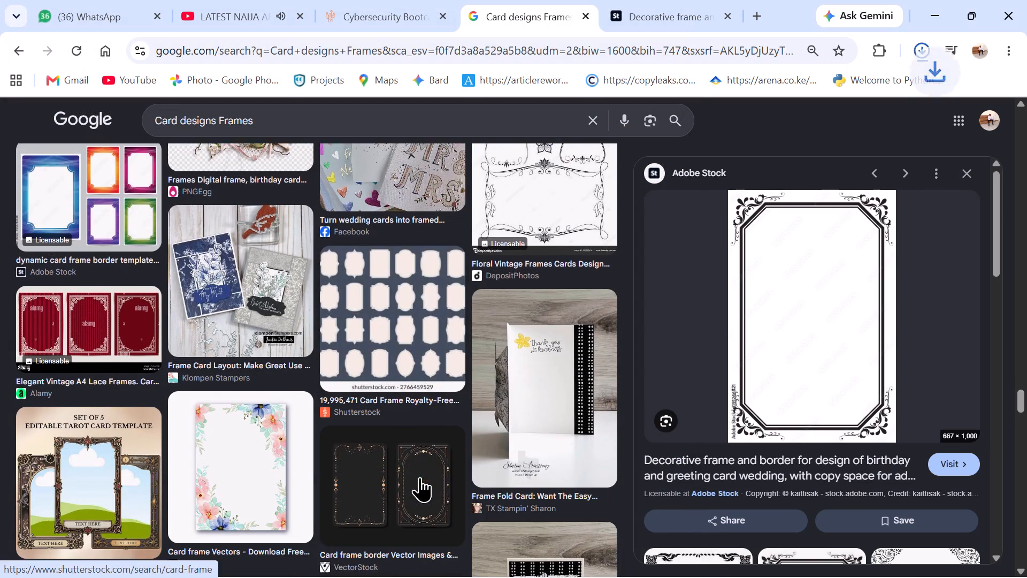
scroll(417, 451, down, 1)
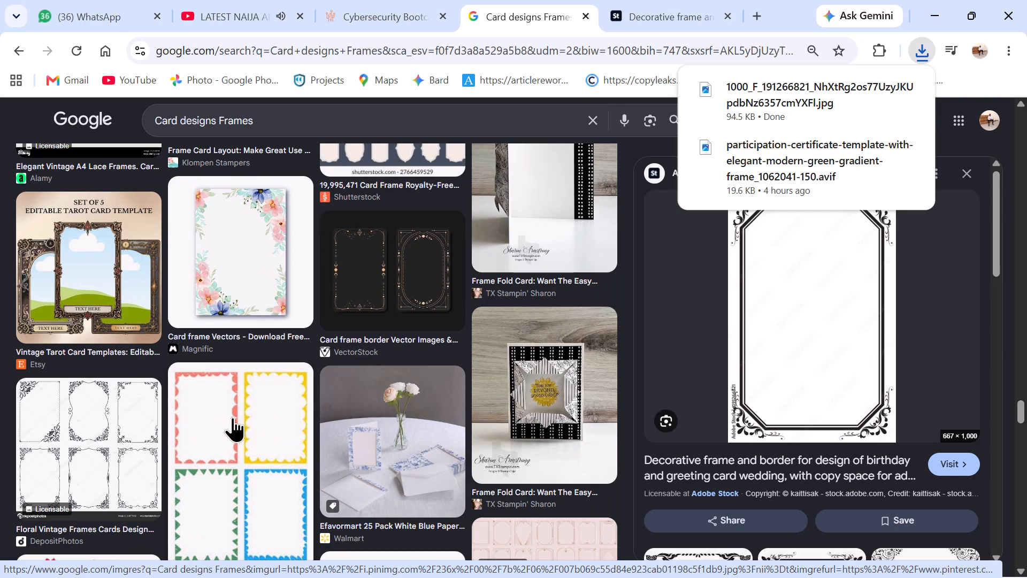
scroll(233, 416, up, 2)
scroll(279, 447, up, 1)
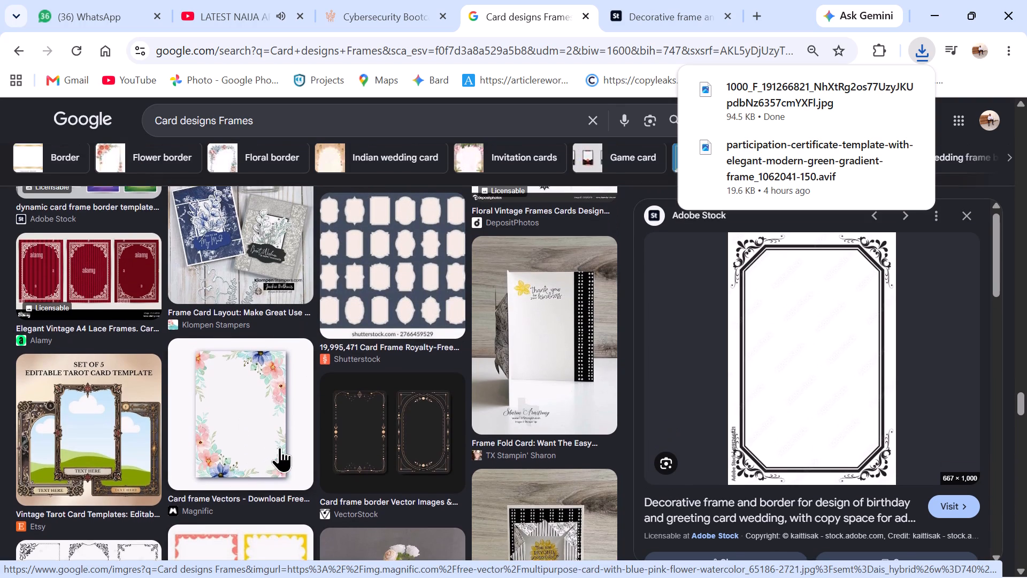
scroll(279, 447, up, 3)
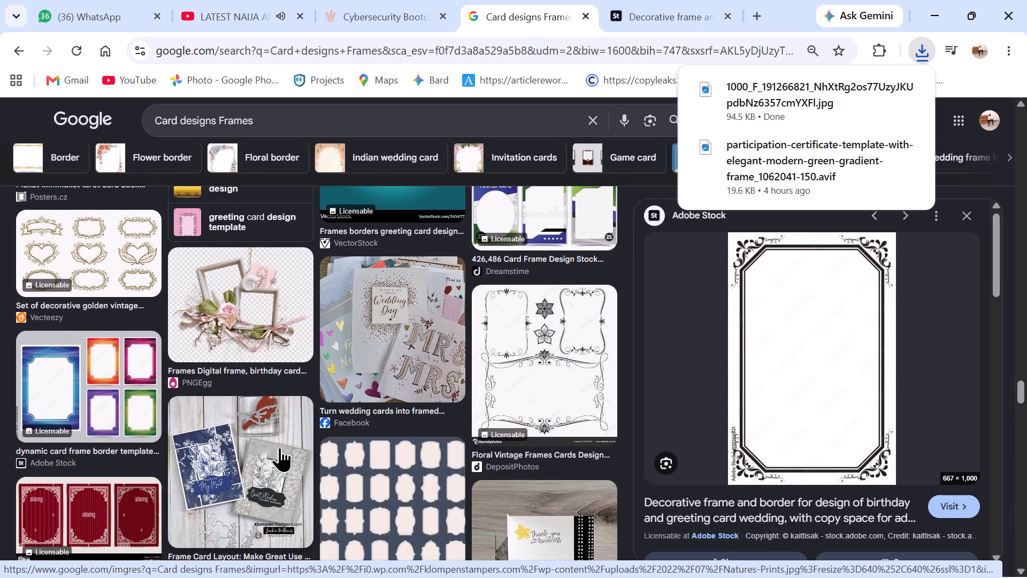
scroll(279, 447, up, 4)
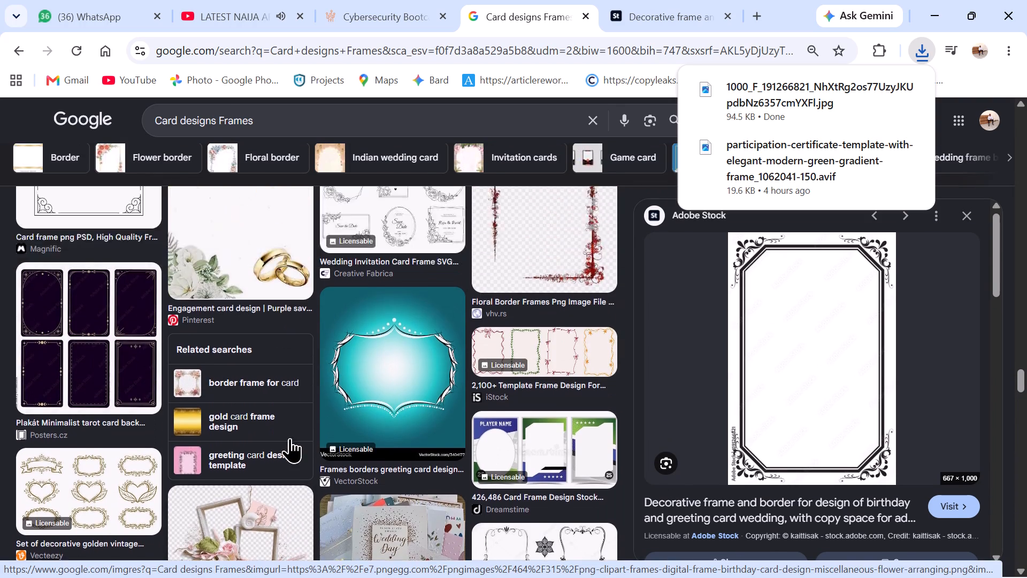
Examine the related frame images beneath the Adobe Stock preview for similar black border designs.
scroll(828, 428, down, 4)
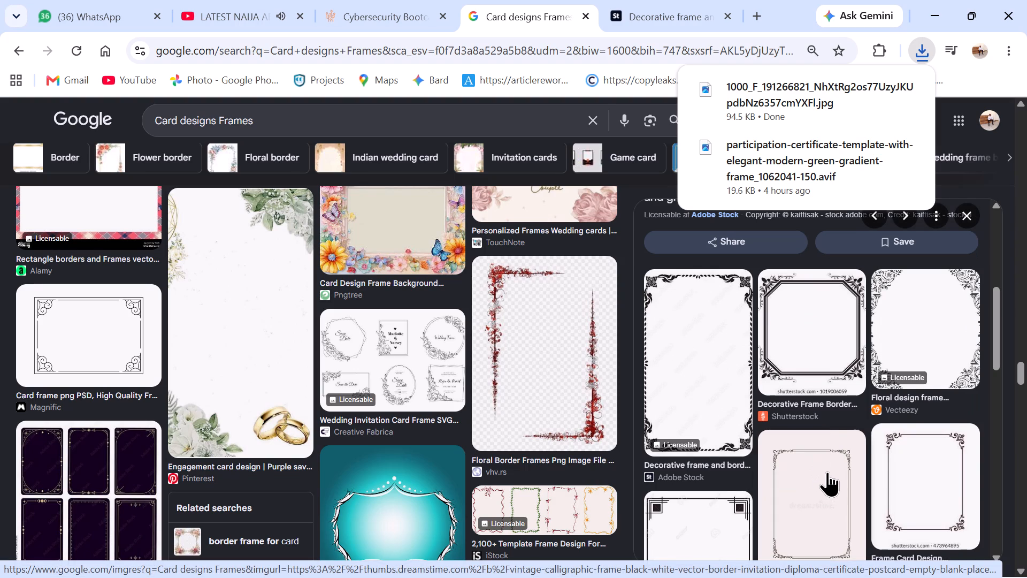
scroll(827, 471, down, 3)
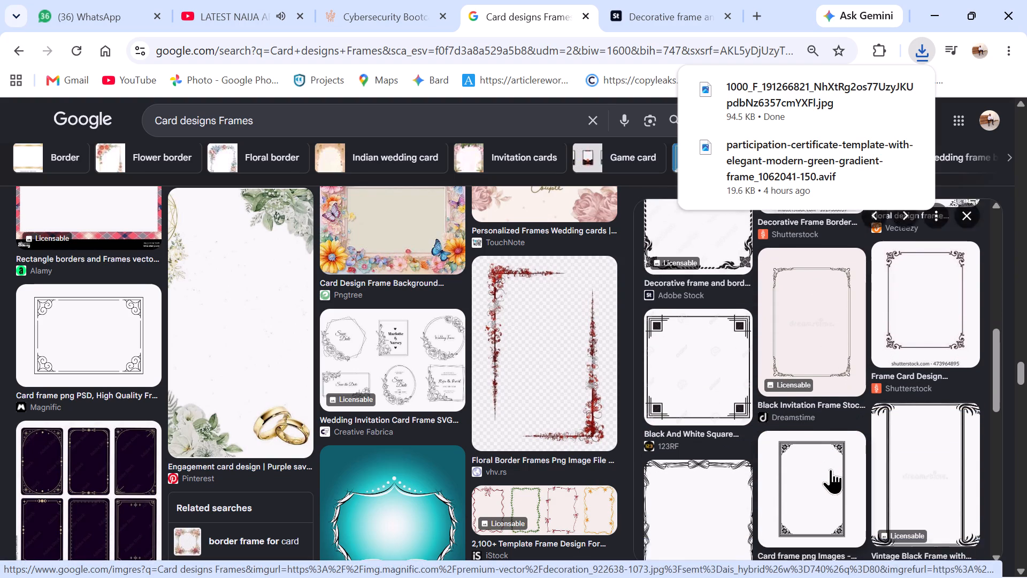
key(Tab)
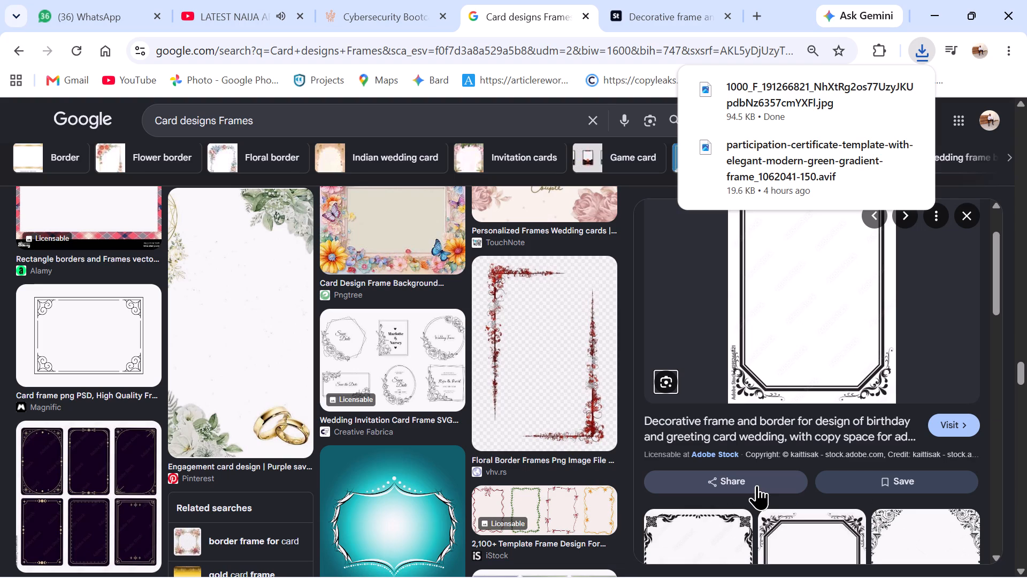
key(Tab)
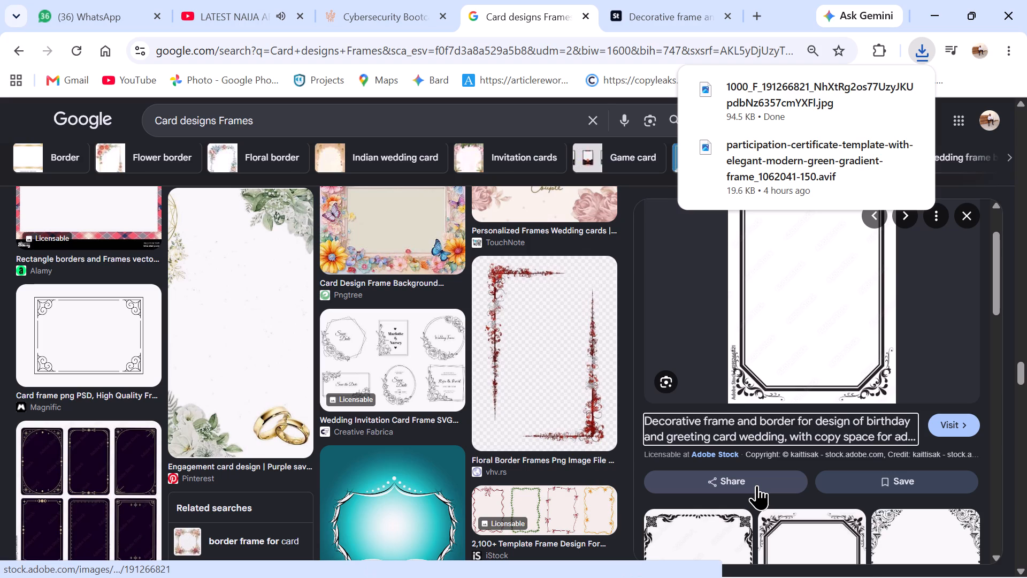
scroll(842, 472, down, 3)
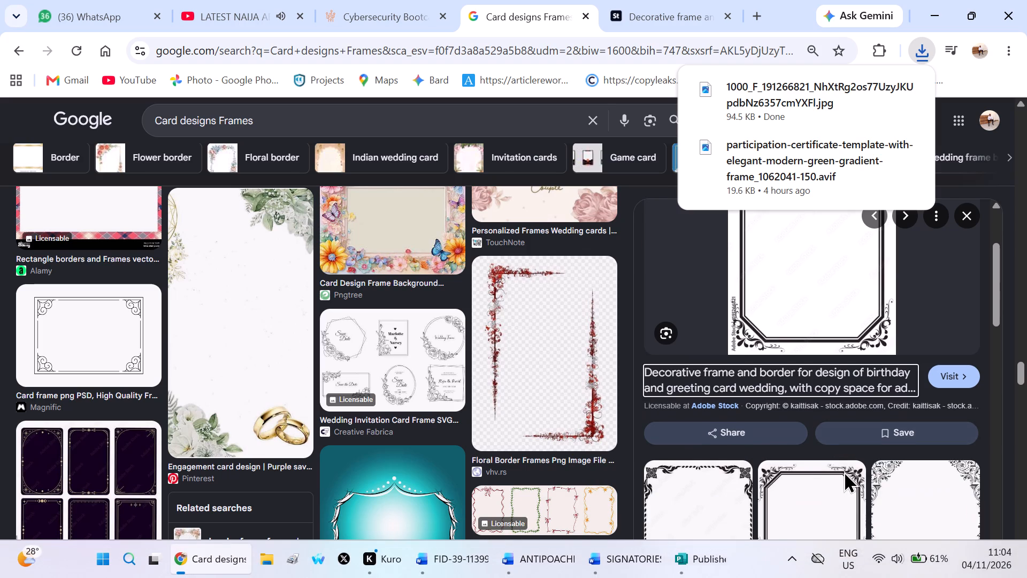
scroll(821, 408, down, 2)
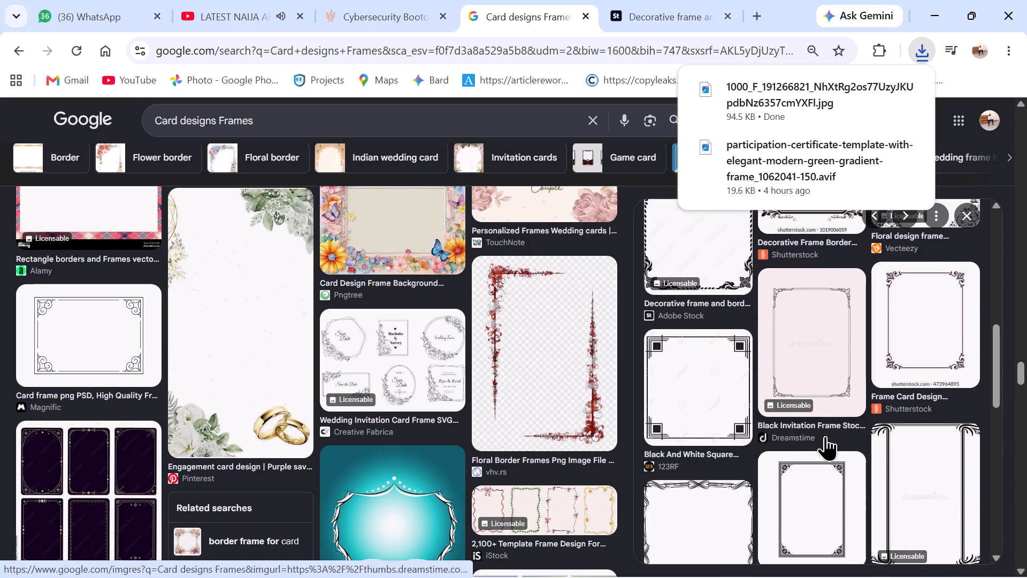
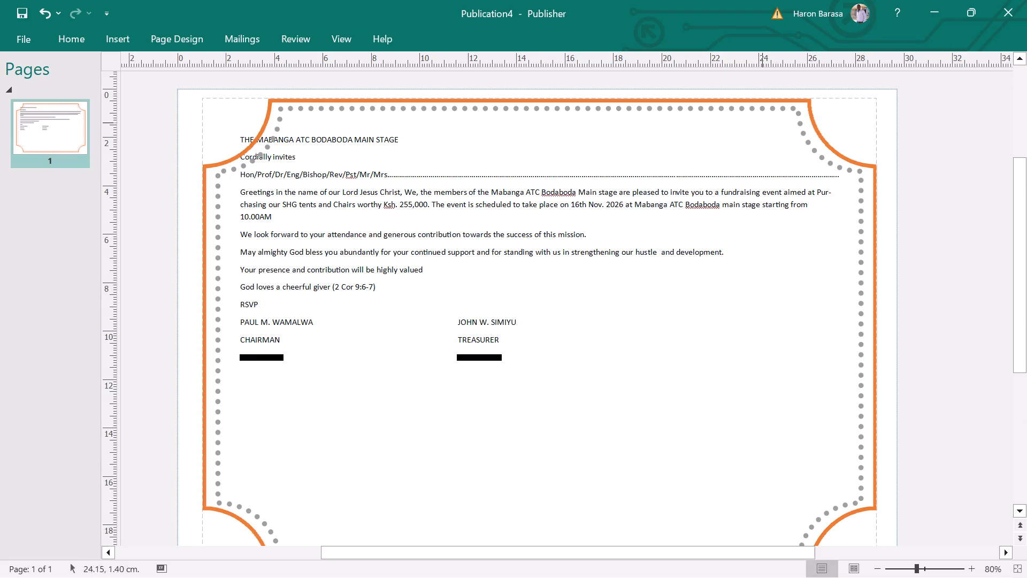
click(798, 120)
key(Delete)
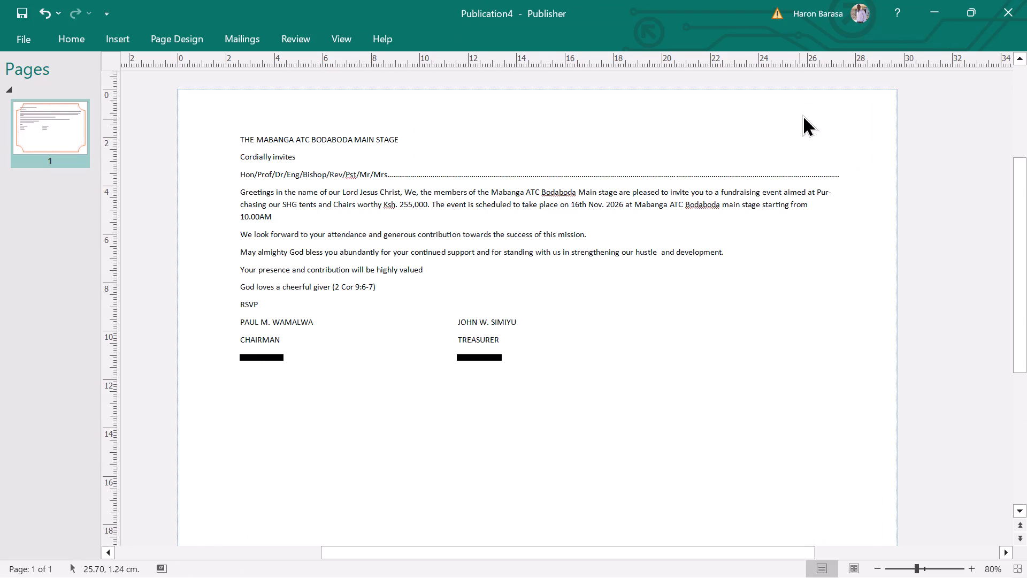
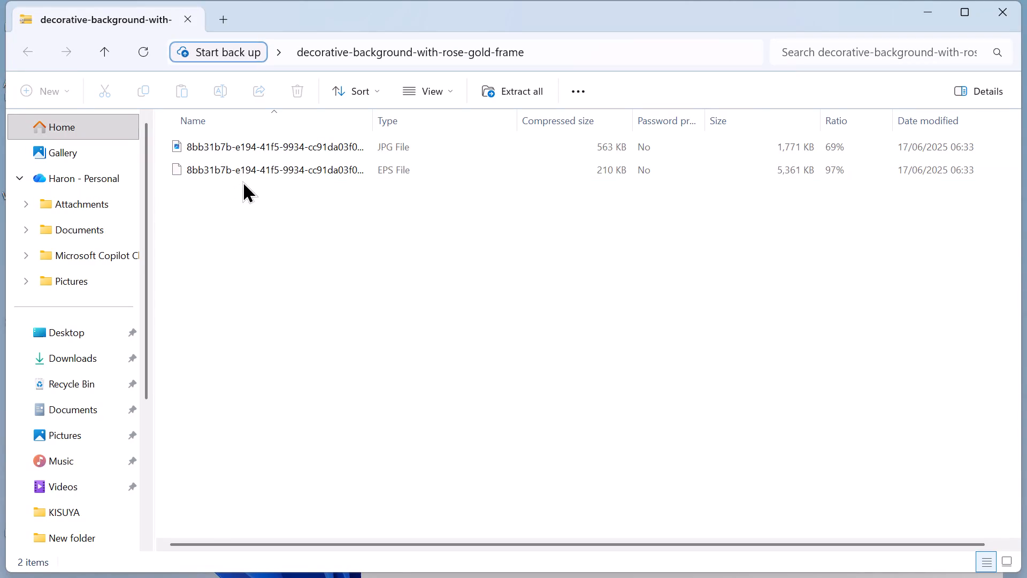
Open the JPG from the downloaded rose gold frame archive, copy the image to the clipboard, and minimize the archive's window.
double_click(251, 147)
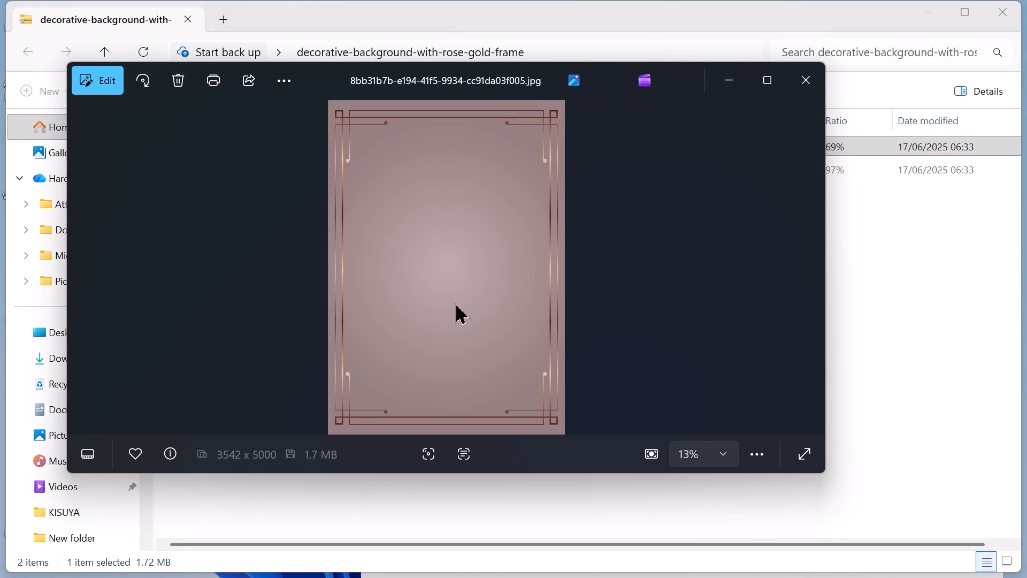
click(444, 244)
right_click(444, 244)
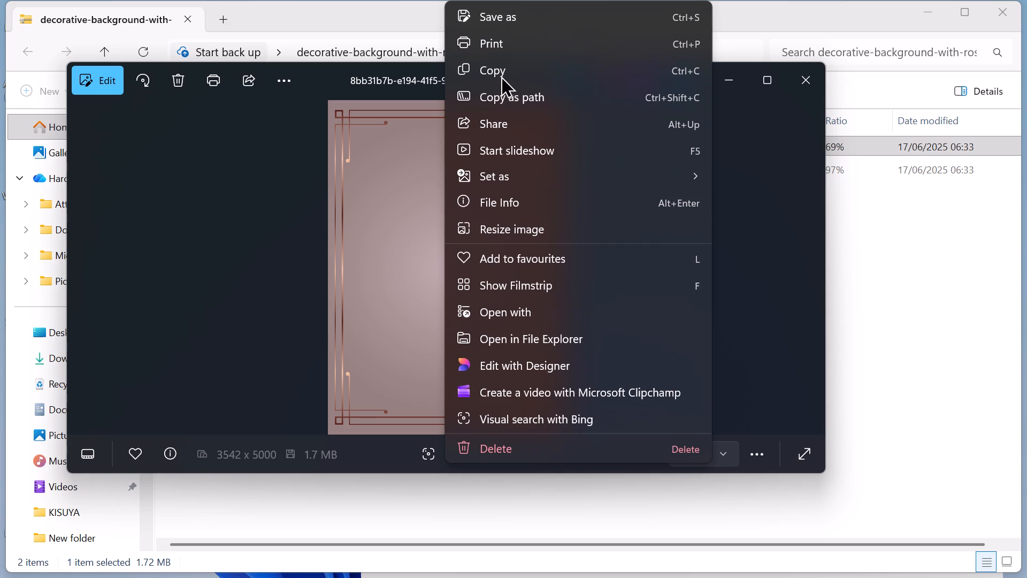
click(500, 69)
click(929, 17)
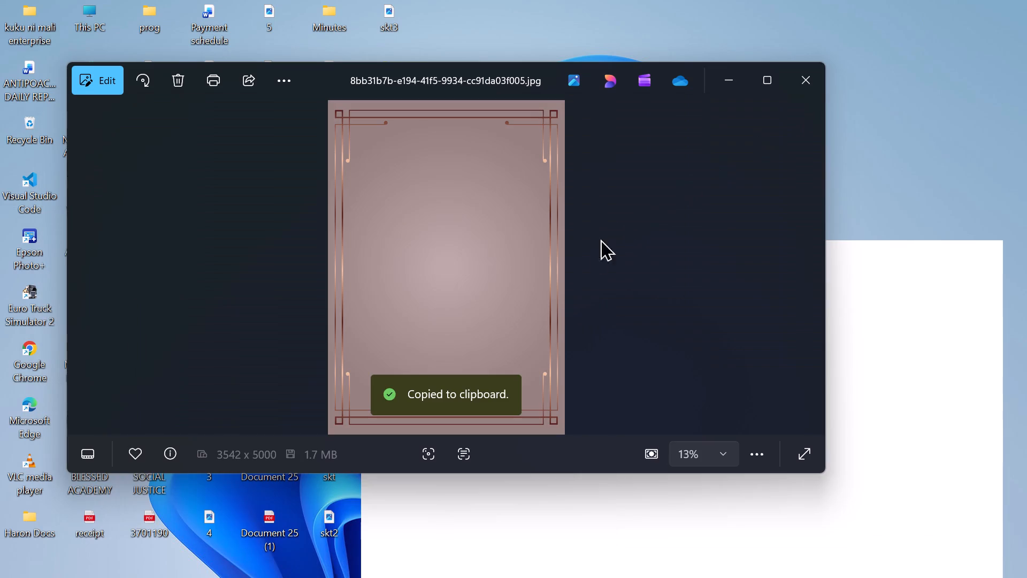
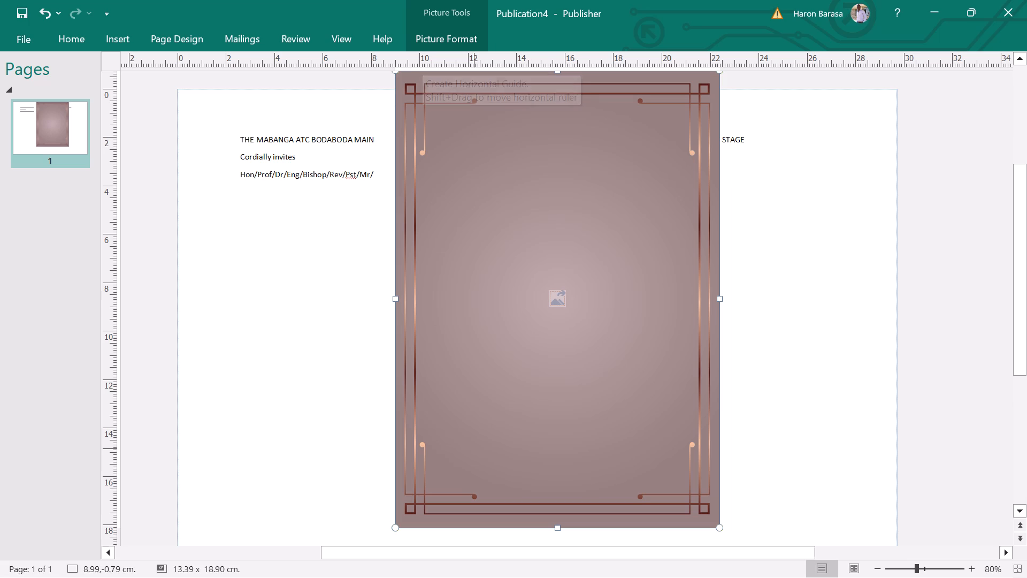
Apply the brighter, highest-contrast correction preset to the frame picture, keeping its pink tones and white centre.
click(426, 36)
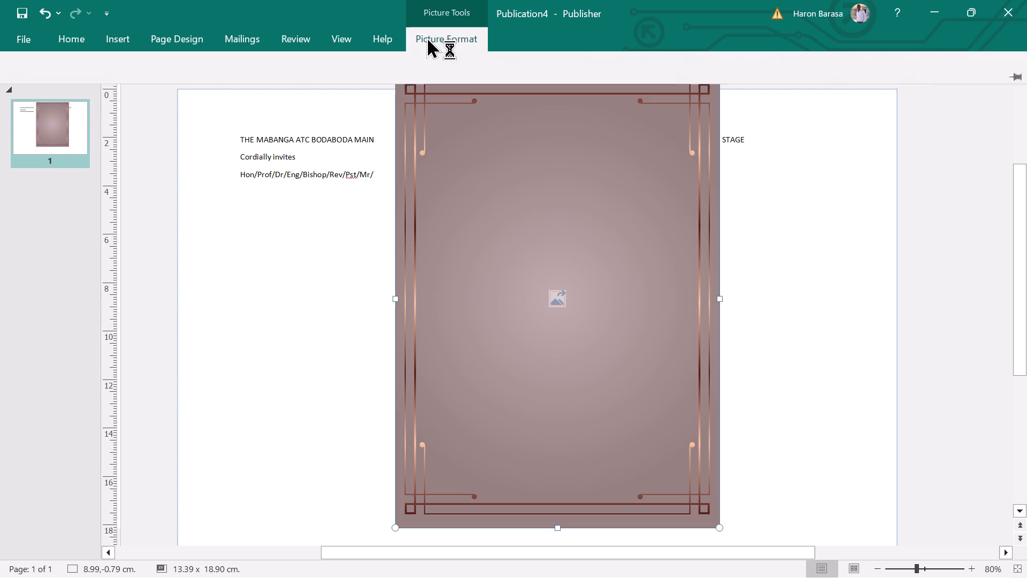
click(75, 94)
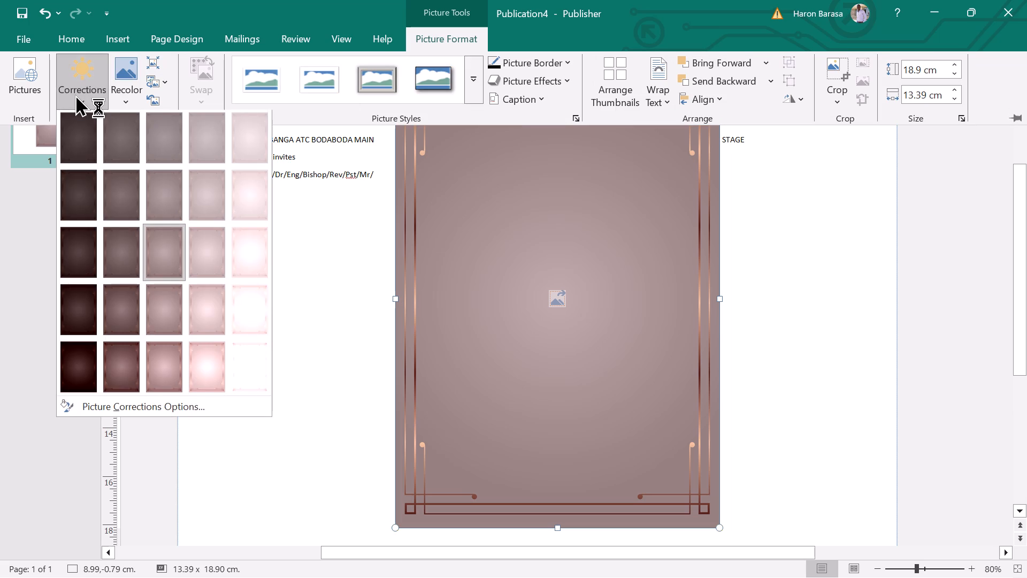
click(203, 368)
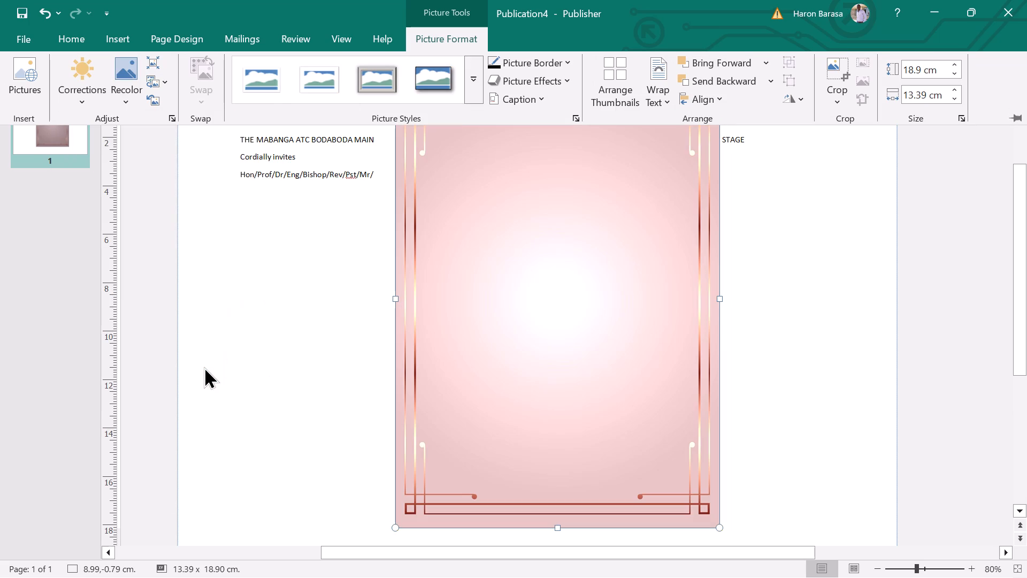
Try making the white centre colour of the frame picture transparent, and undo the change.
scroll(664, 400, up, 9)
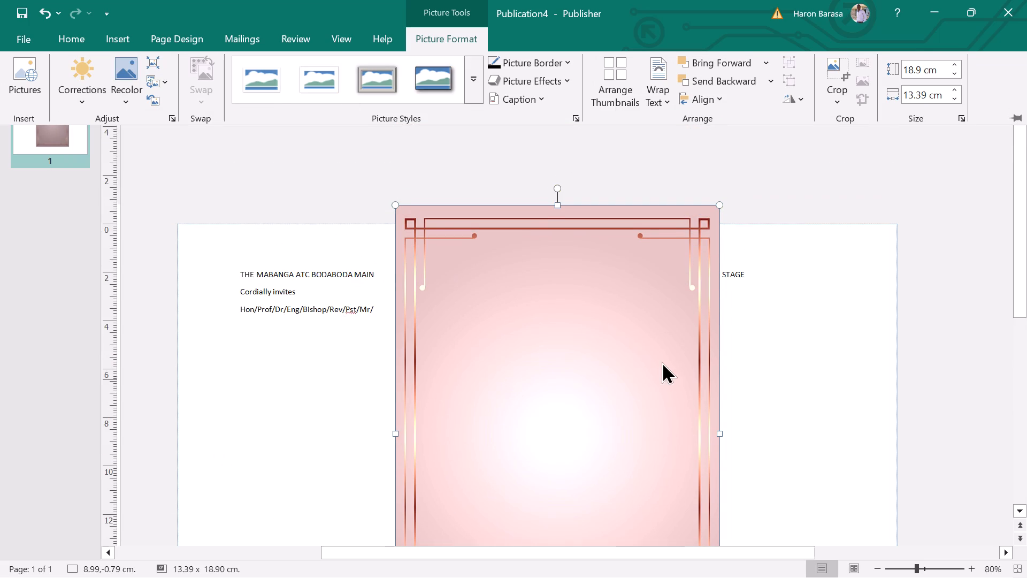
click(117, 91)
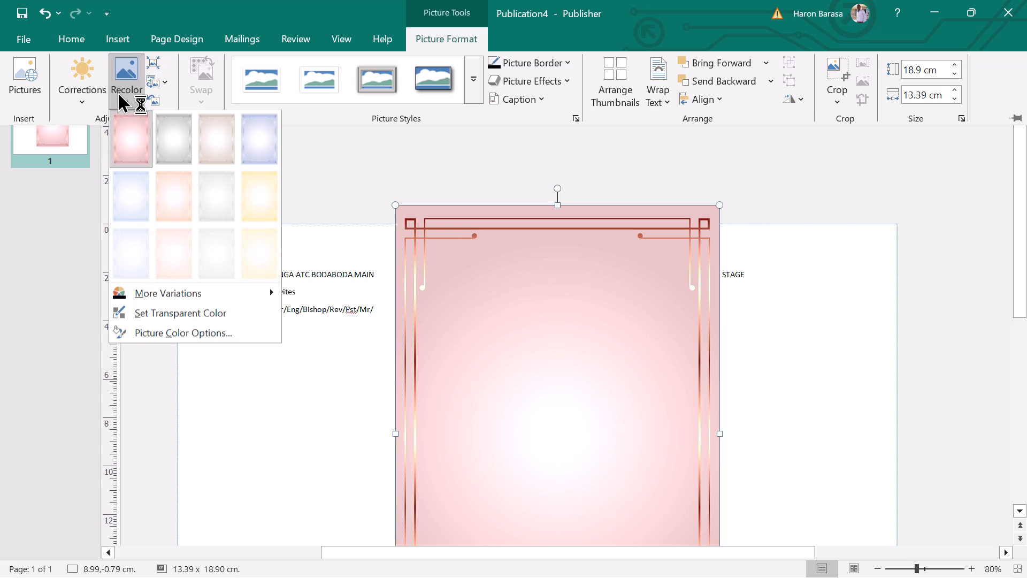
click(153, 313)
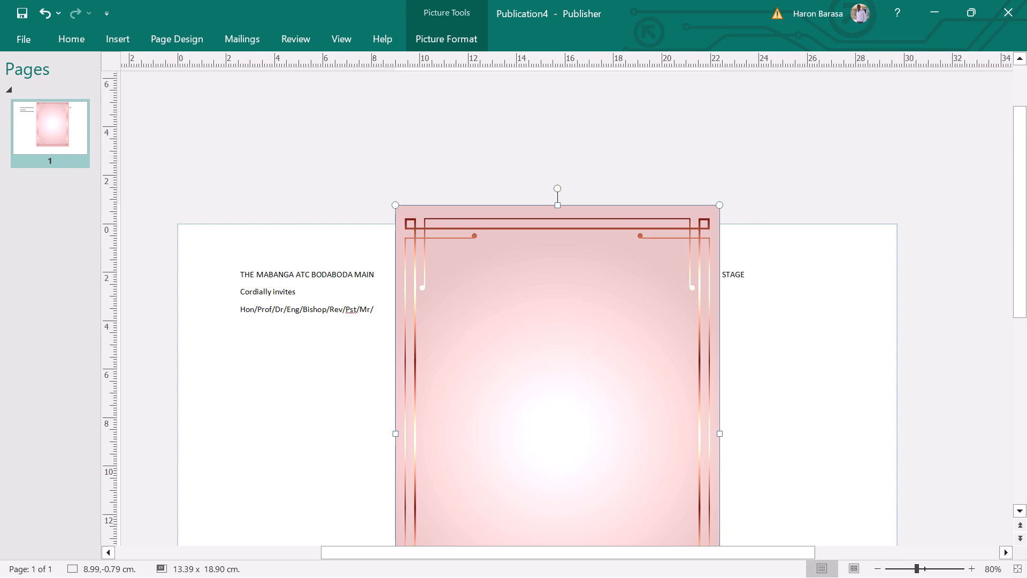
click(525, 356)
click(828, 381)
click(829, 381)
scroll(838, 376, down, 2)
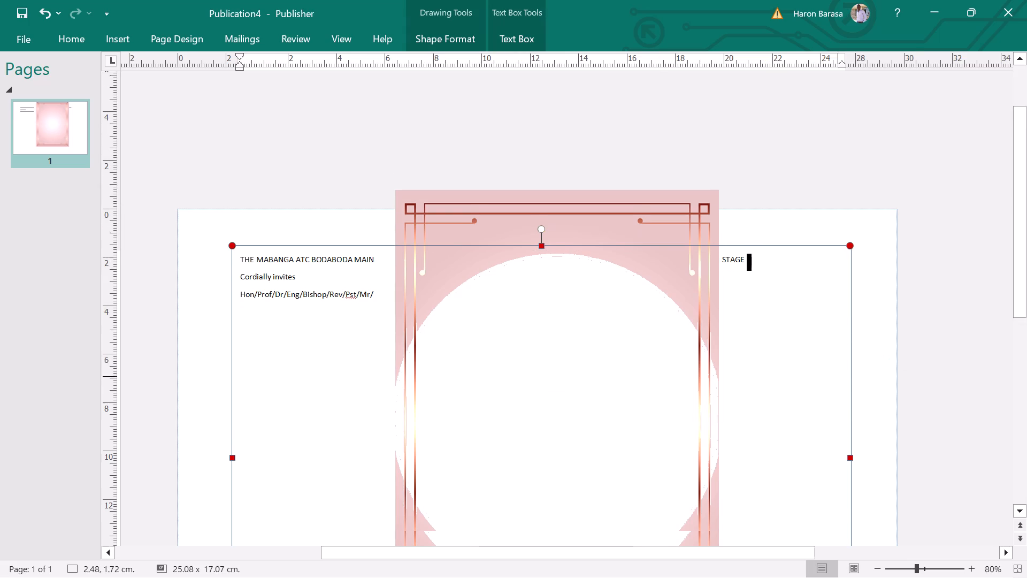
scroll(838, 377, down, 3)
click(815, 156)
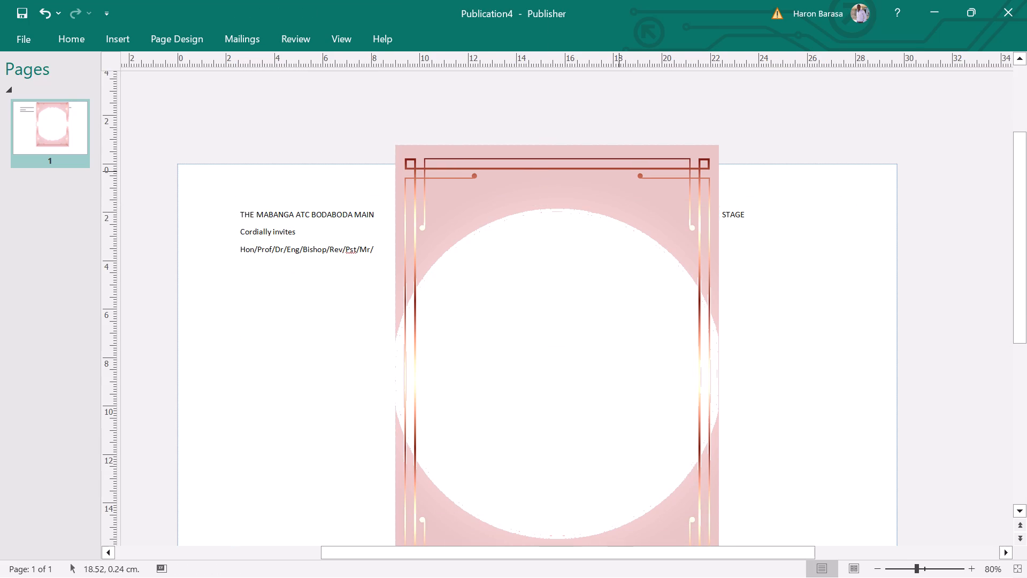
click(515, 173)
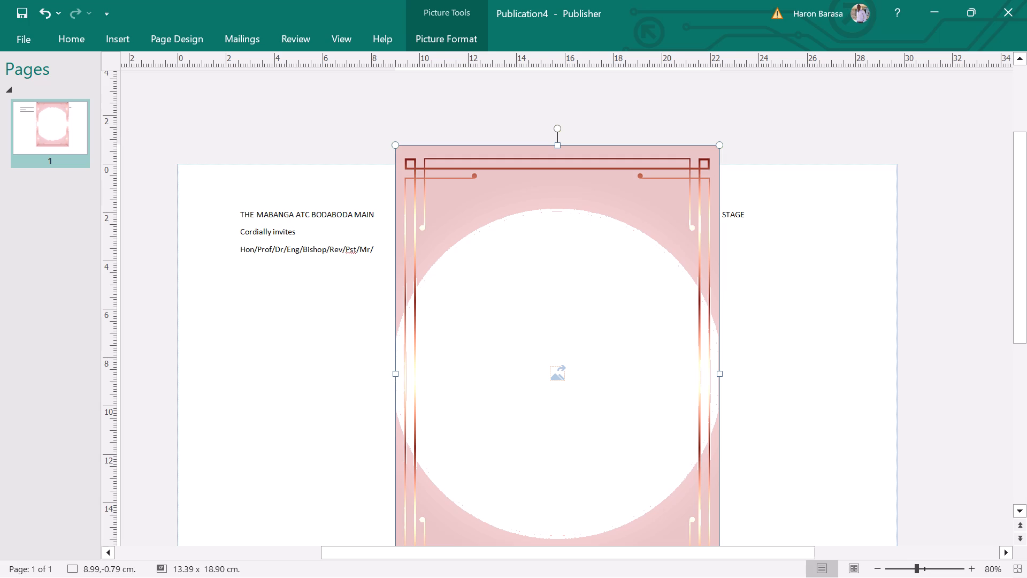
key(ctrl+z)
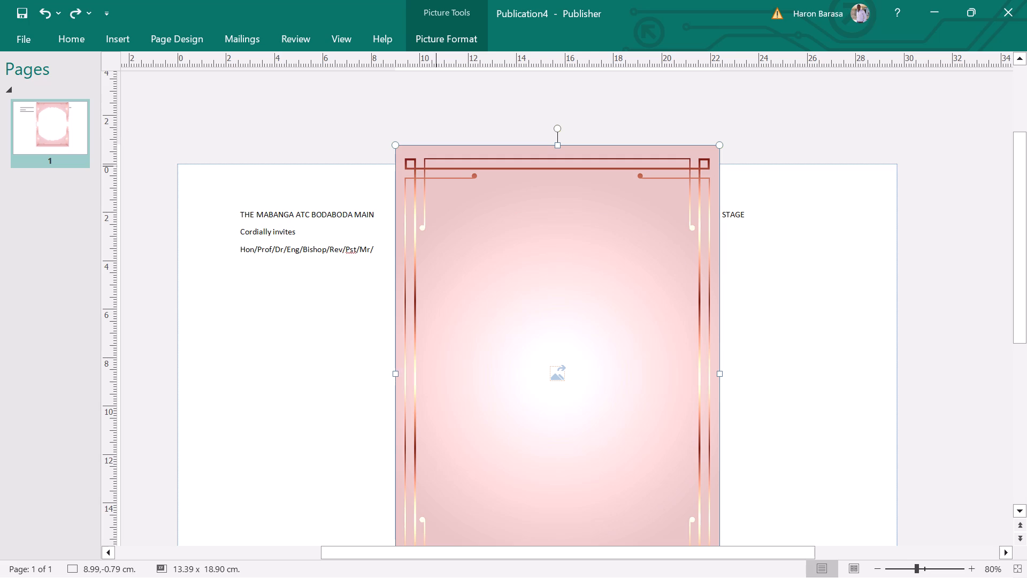
Rotate the frame picture right 90° into landscape orientation.
click(568, 169)
click(444, 54)
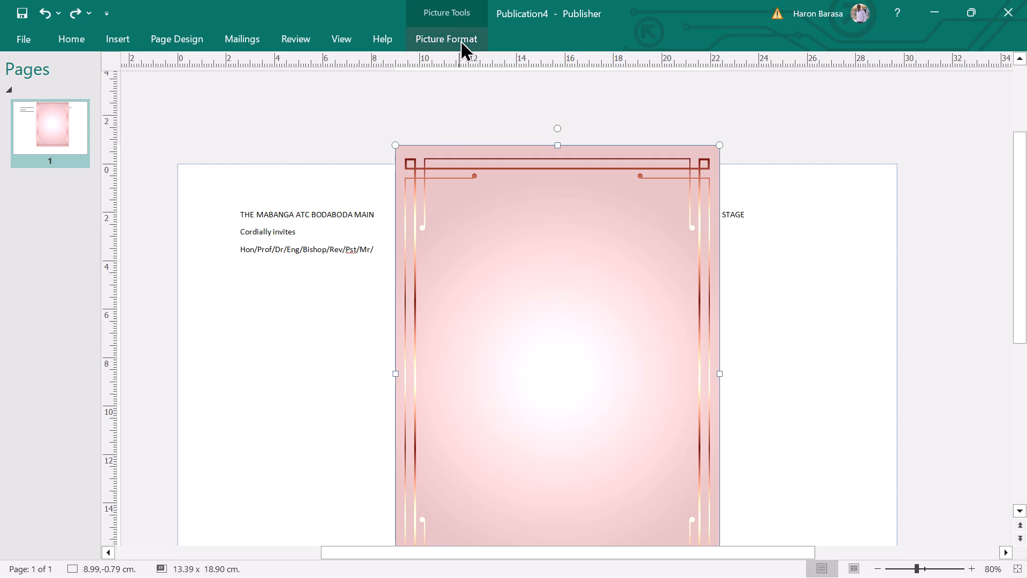
click(460, 40)
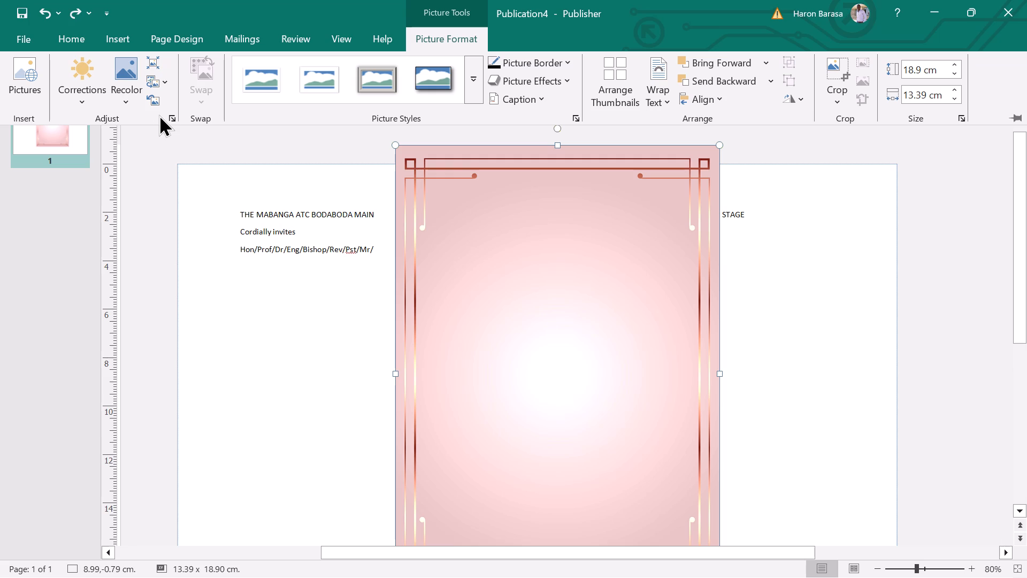
click(800, 98)
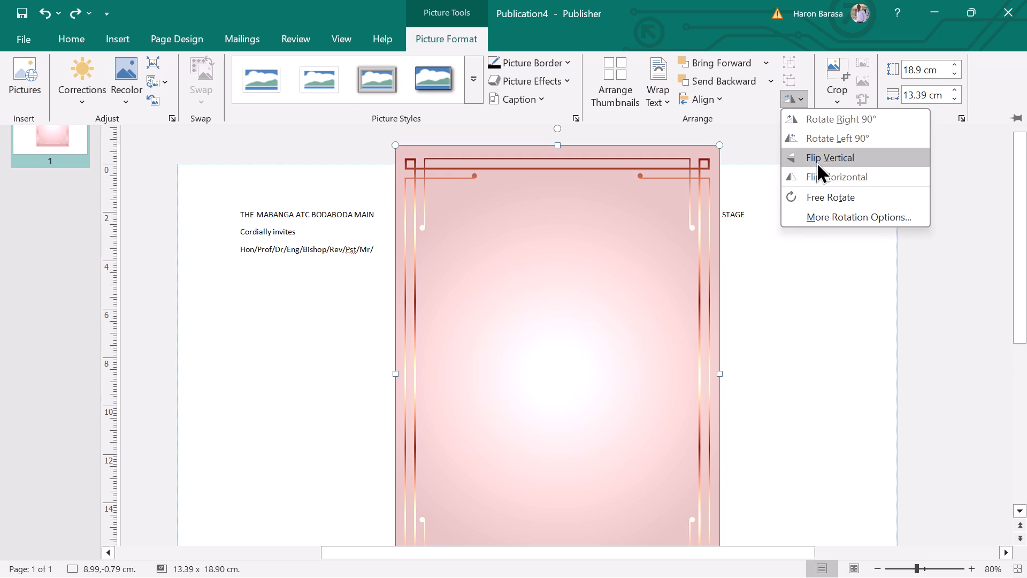
click(816, 115)
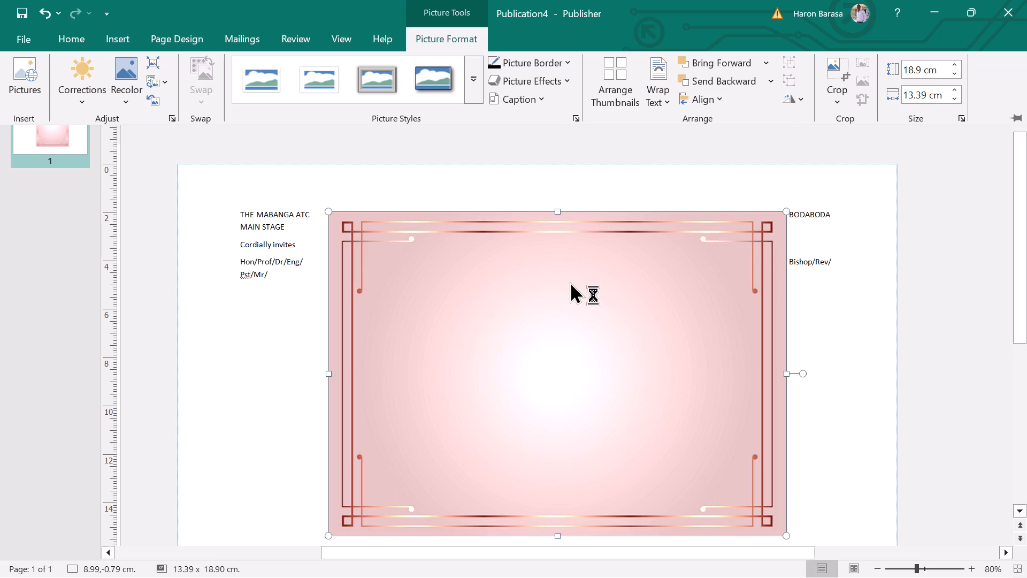
Move the frame picture to the page's upper-left corner, at about 0.69, 0.39 cm.
click(459, 316)
drag(366, 232, 224, 211)
scroll(229, 216, down, 20)
scroll(229, 216, down, 4)
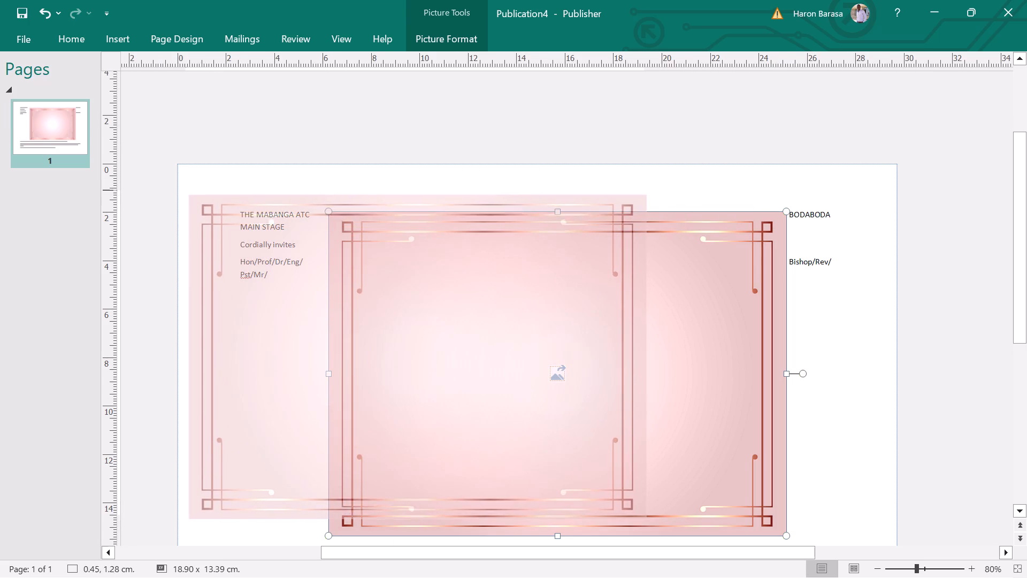
scroll(224, 211, down, 7)
drag(224, 211, 227, 193)
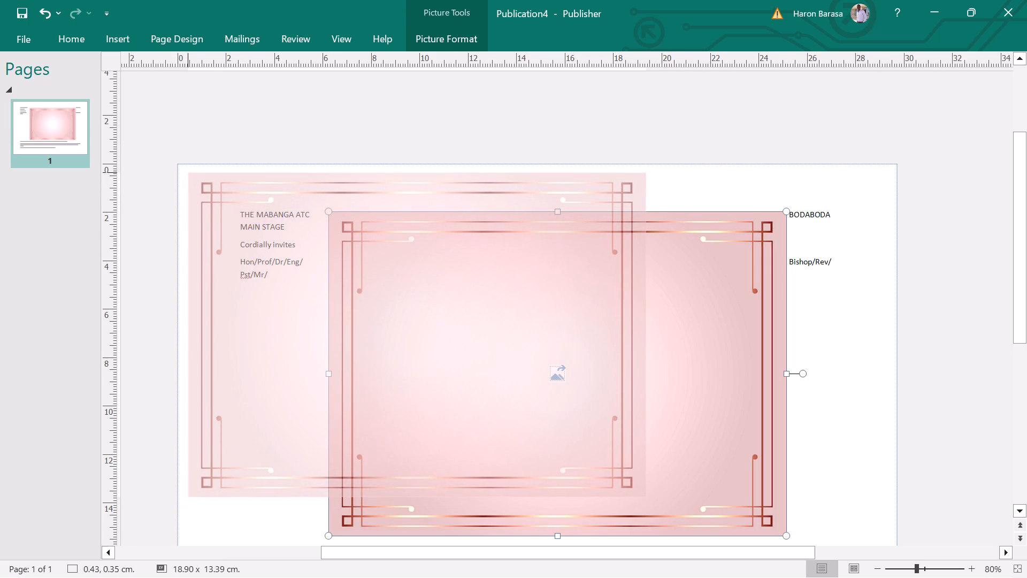
drag(227, 193, 232, 194)
key(Tab)
Turn off text wrapping around the frame picture.
scroll(439, 266, down, 7)
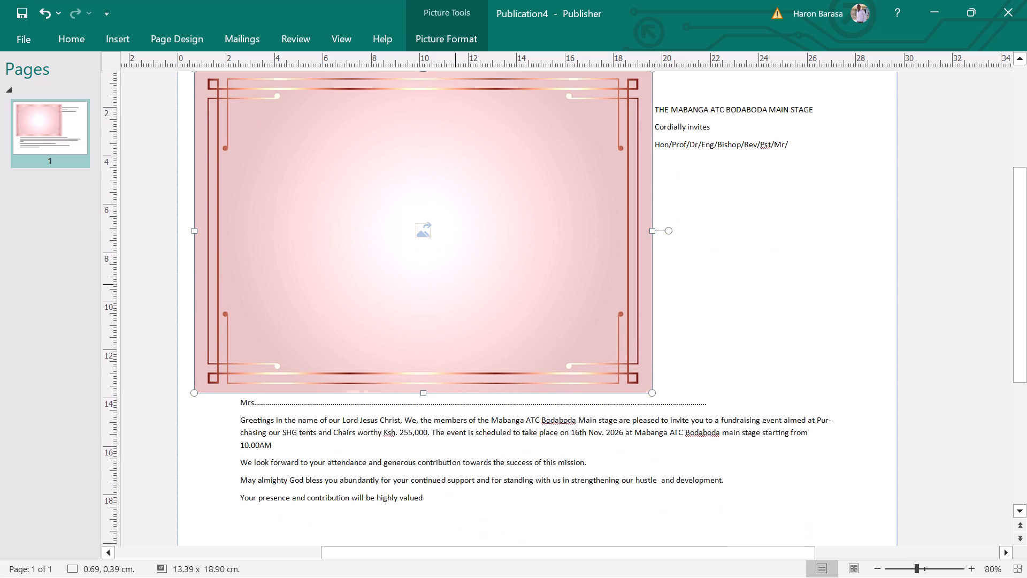
scroll(499, 318, down, 2)
scroll(407, 155, down, 2)
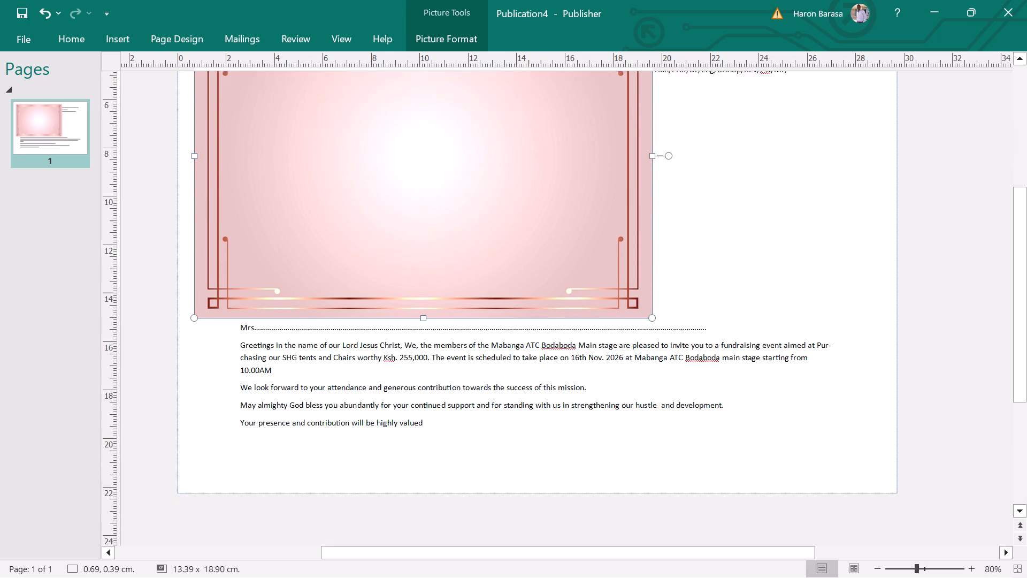
key(z)
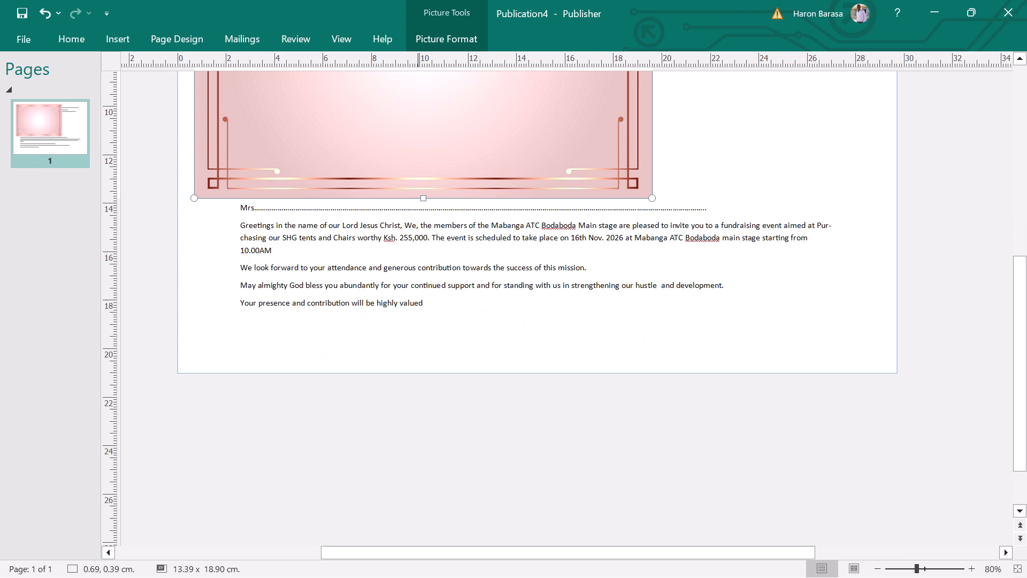
key(3)
click(442, 33)
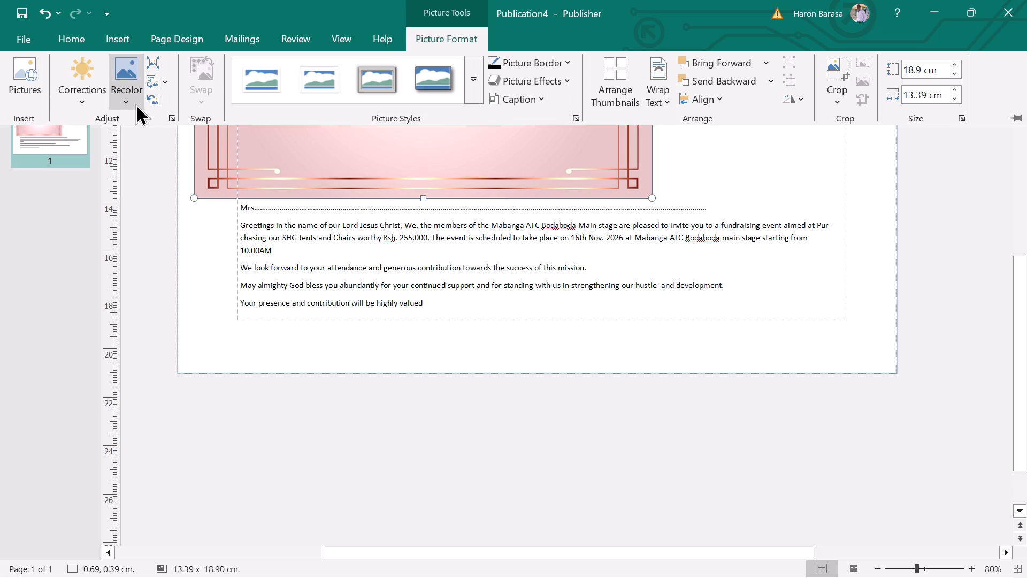
click(664, 96)
click(676, 125)
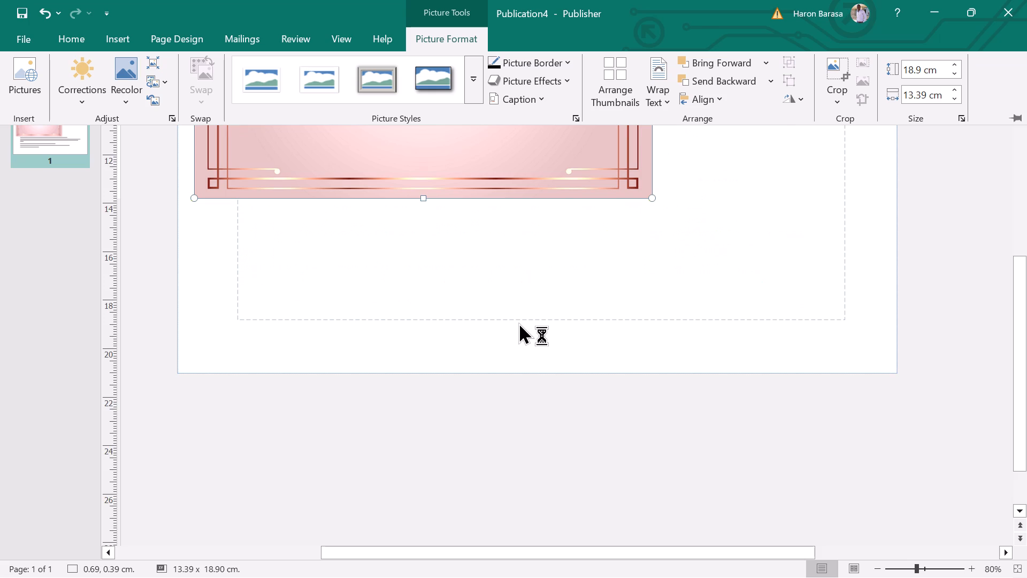
Bring the invitation text box to the front, above the frame picture.
scroll(518, 322, up, 9)
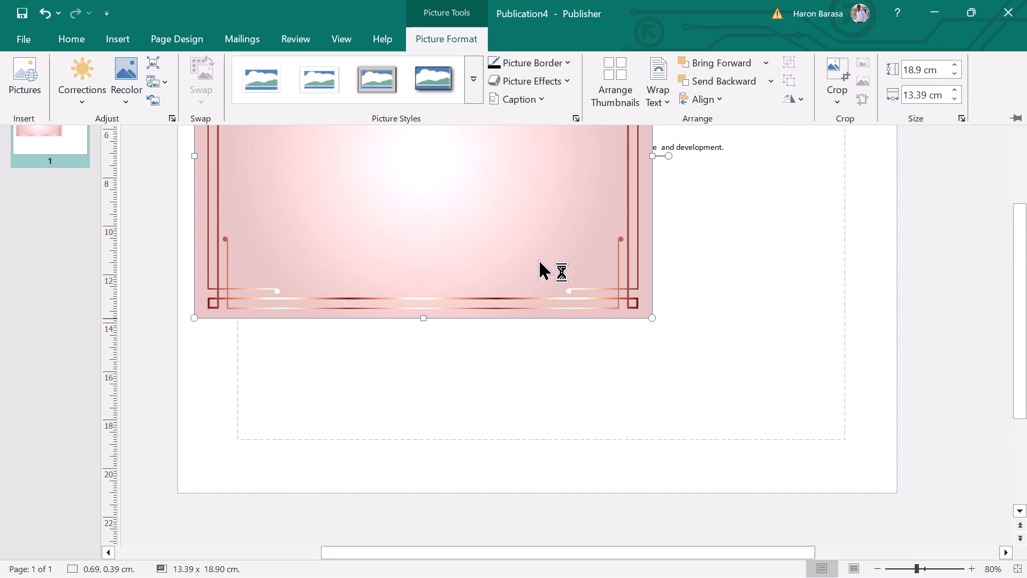
click(758, 251)
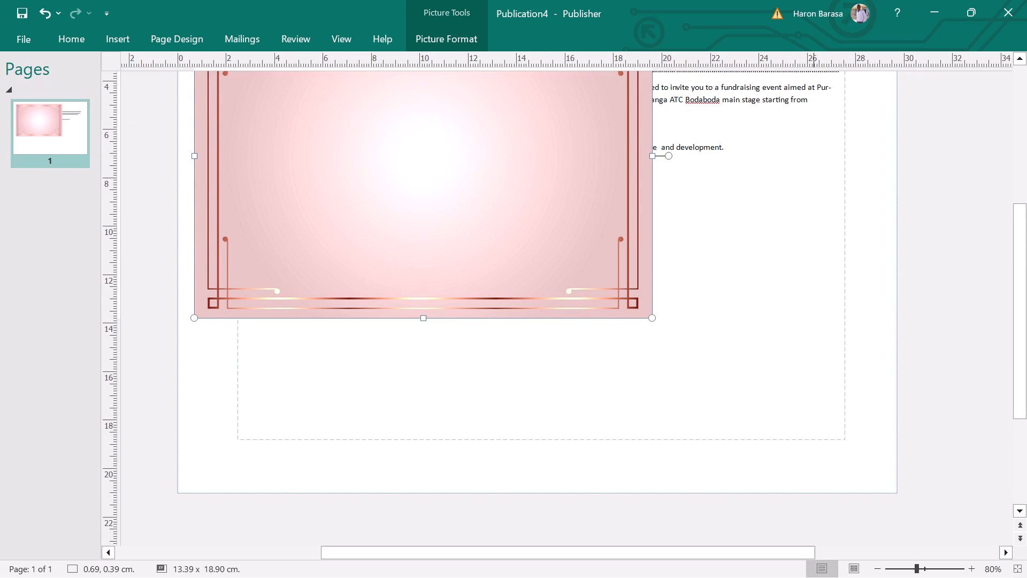
click(779, 410)
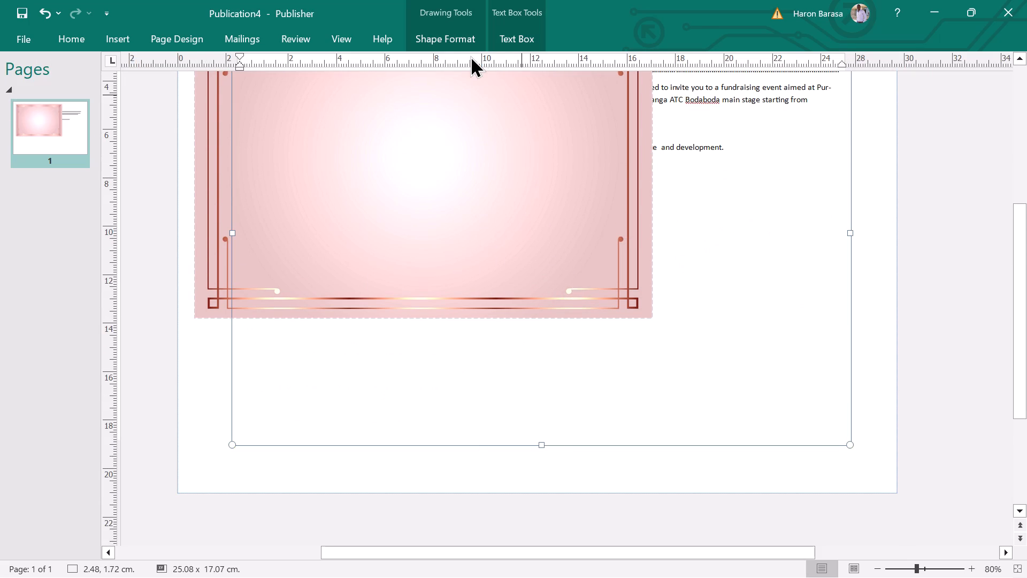
click(444, 40)
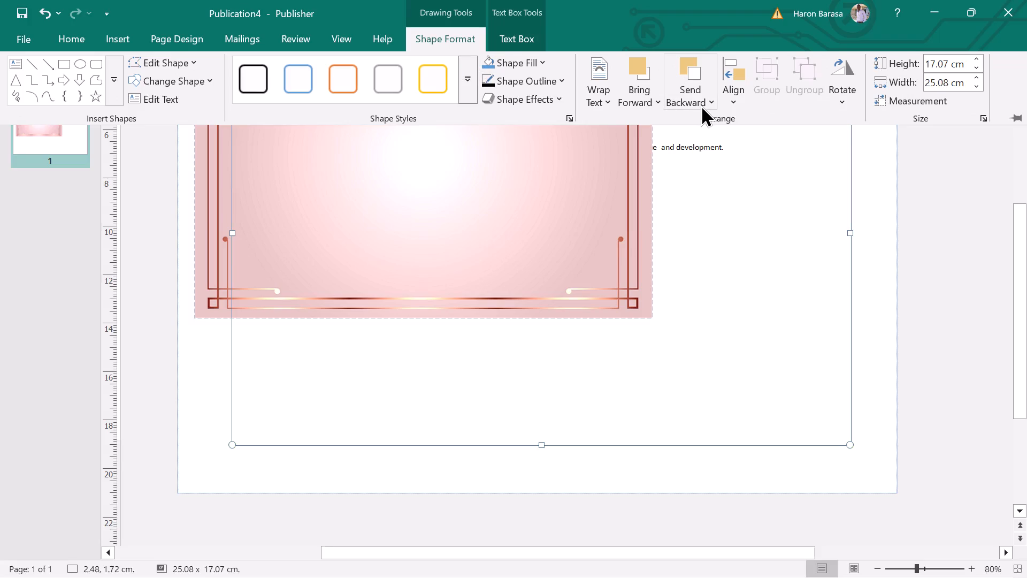
click(661, 95)
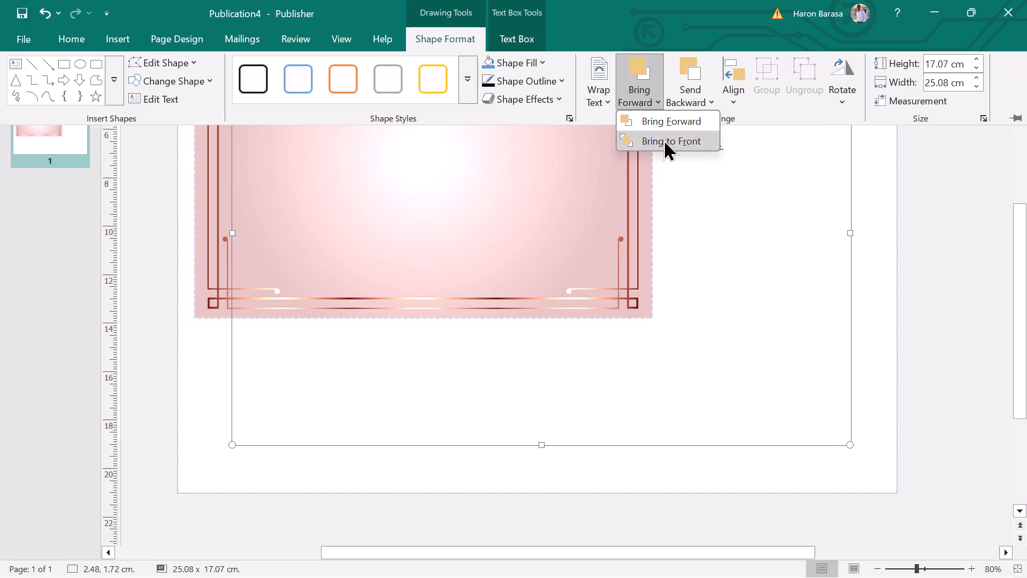
click(663, 139)
scroll(586, 279, up, 10)
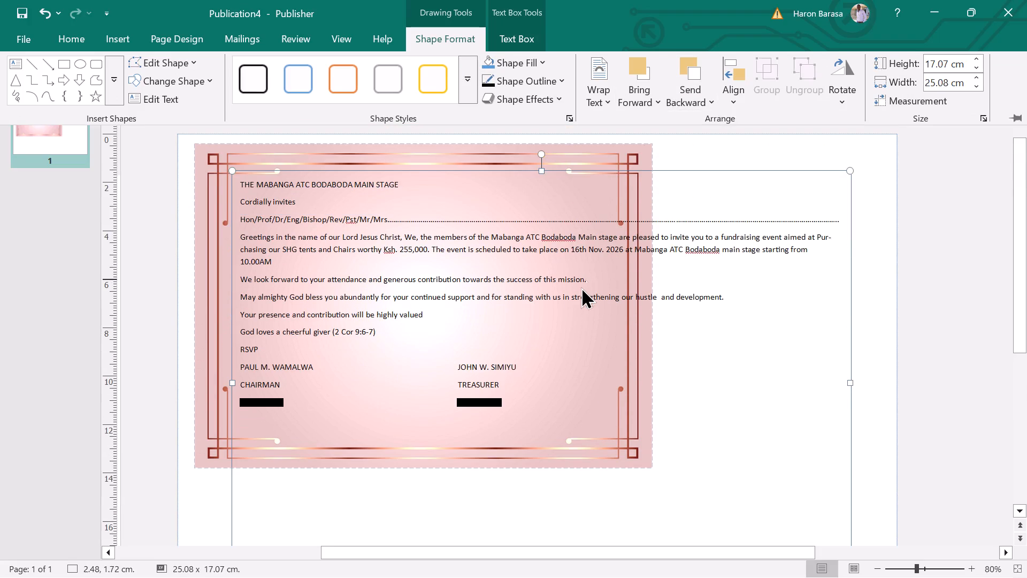
click(918, 289)
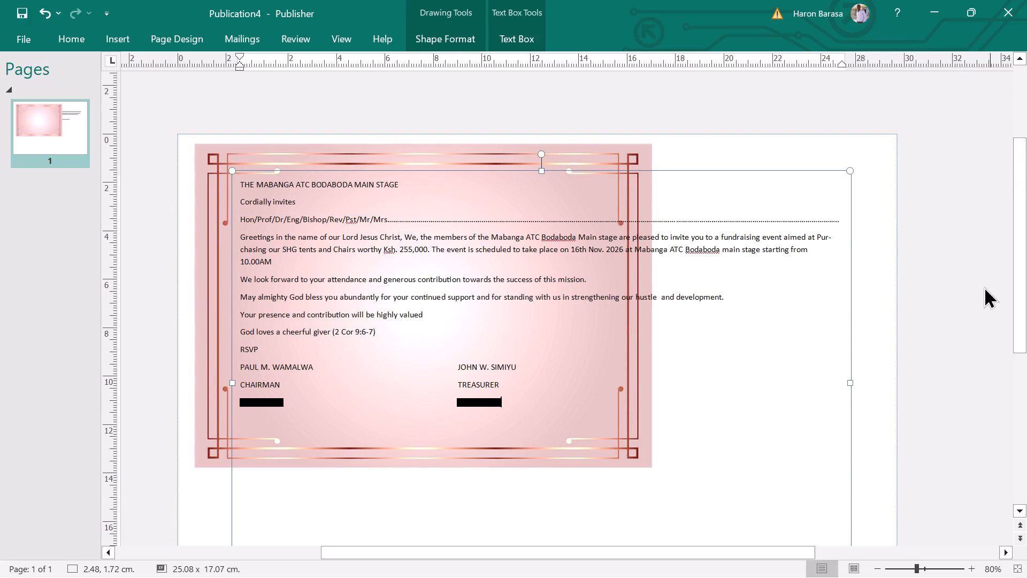
click(980, 280)
Enlarge the frame picture from its lower-right corner to about 28.5 x 20.2 cm, nearly filling the page.
click(550, 376)
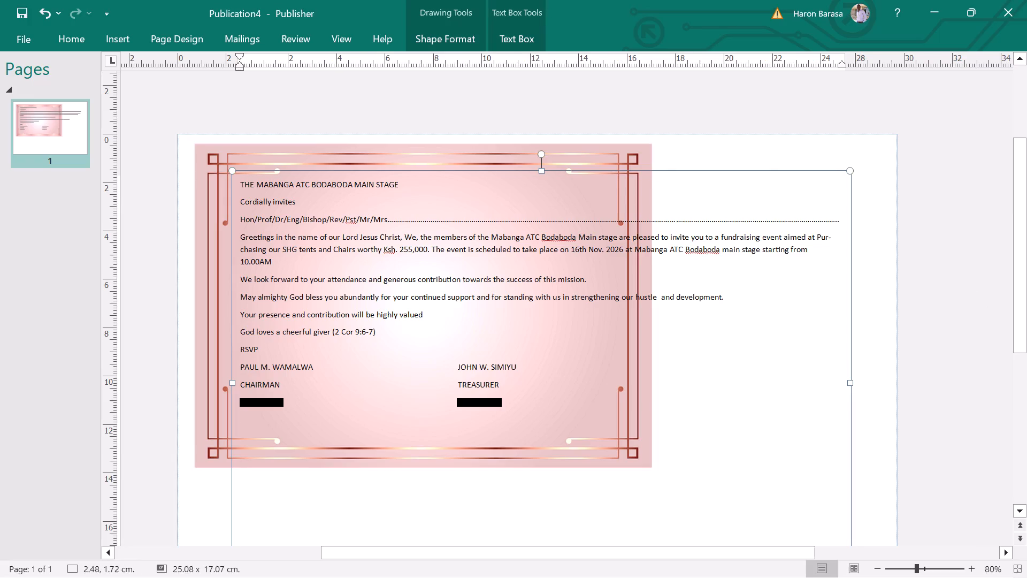
click(626, 436)
scroll(547, 400, down, 2)
click(206, 333)
scroll(317, 334, down, 2)
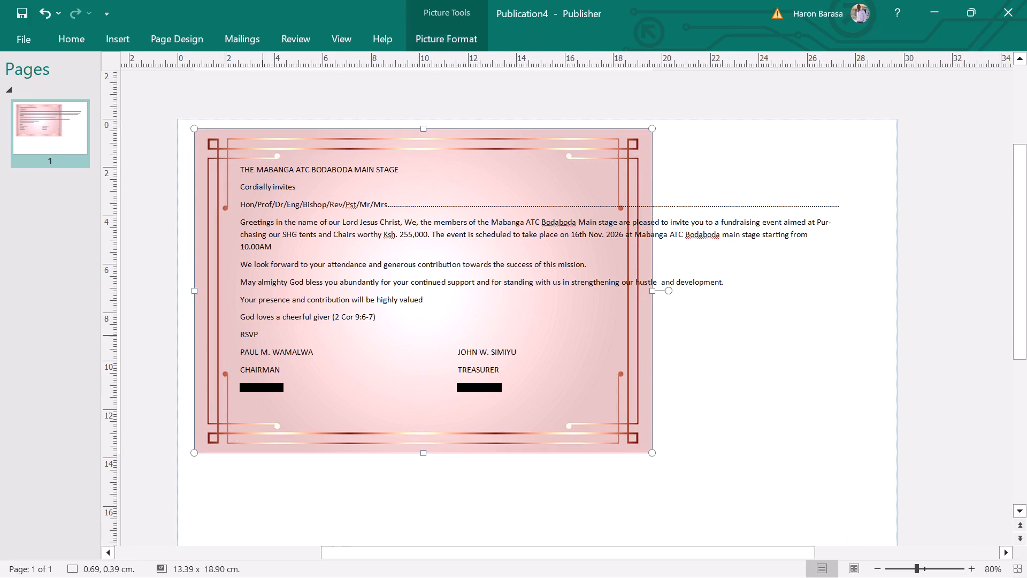
scroll(316, 334, down, 6)
drag(653, 334, 698, 365)
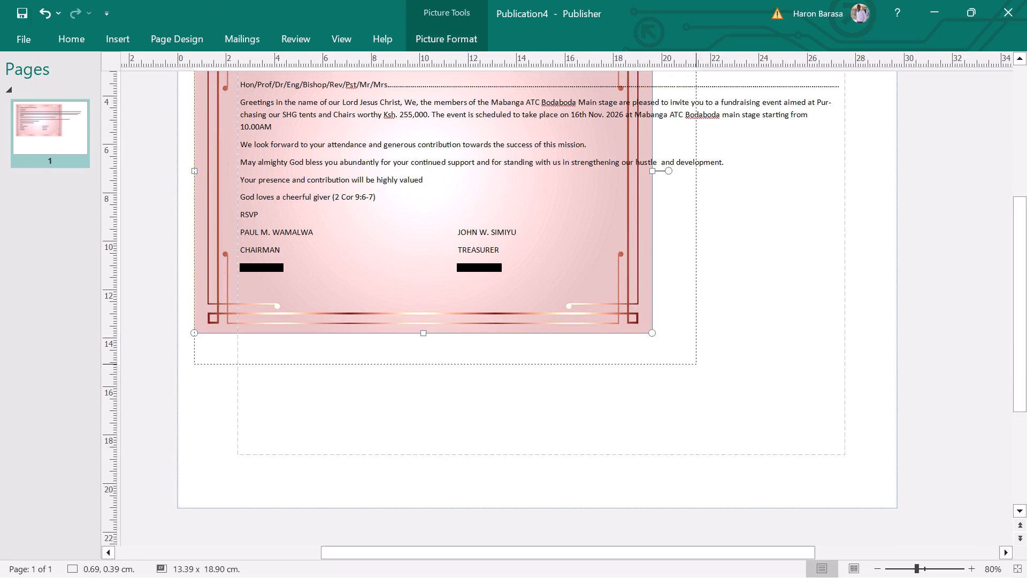
drag(698, 365, 797, 447)
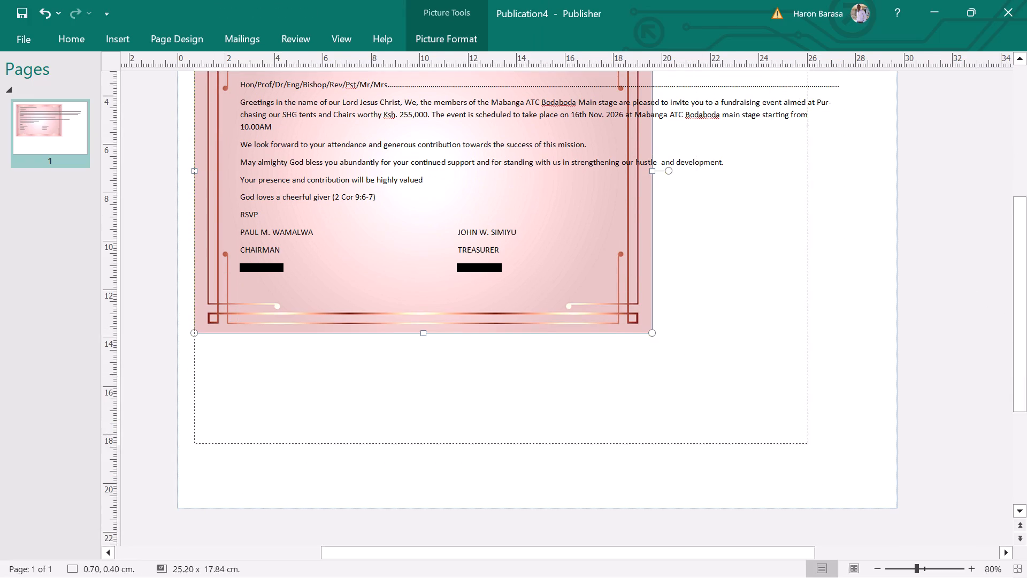
drag(797, 447, 870, 462)
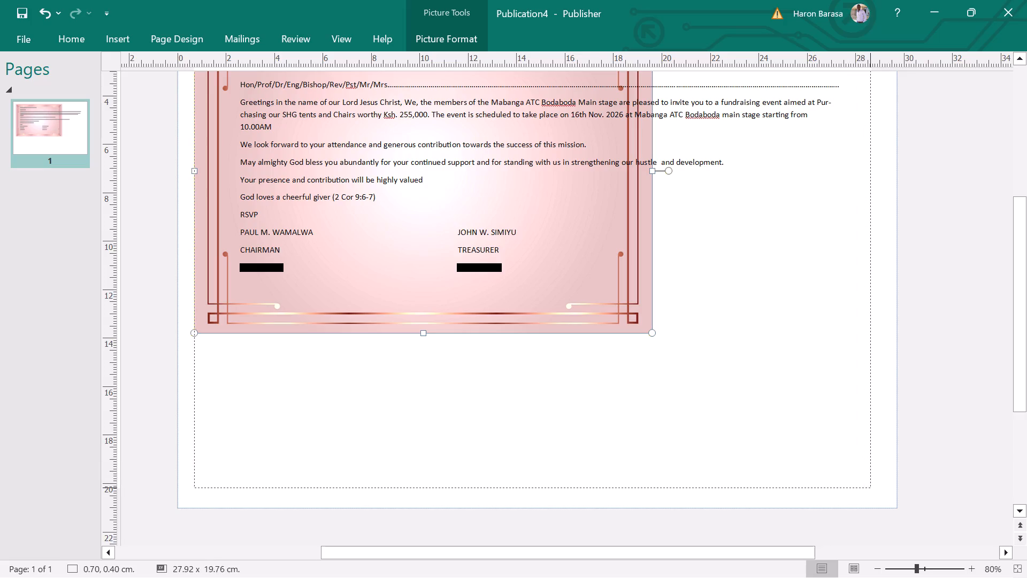
drag(870, 462, 884, 469)
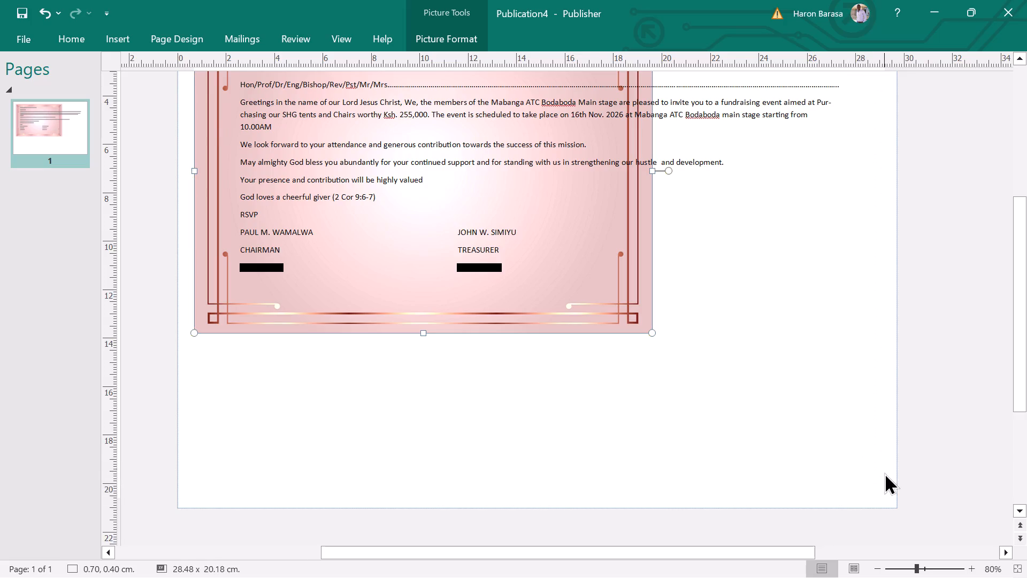
Enlarge the frame picture from its upper-left corner to about 29.04 x 20.57 cm, placing that corner at about 0.13, 0.00 cm.
scroll(523, 410, up, 7)
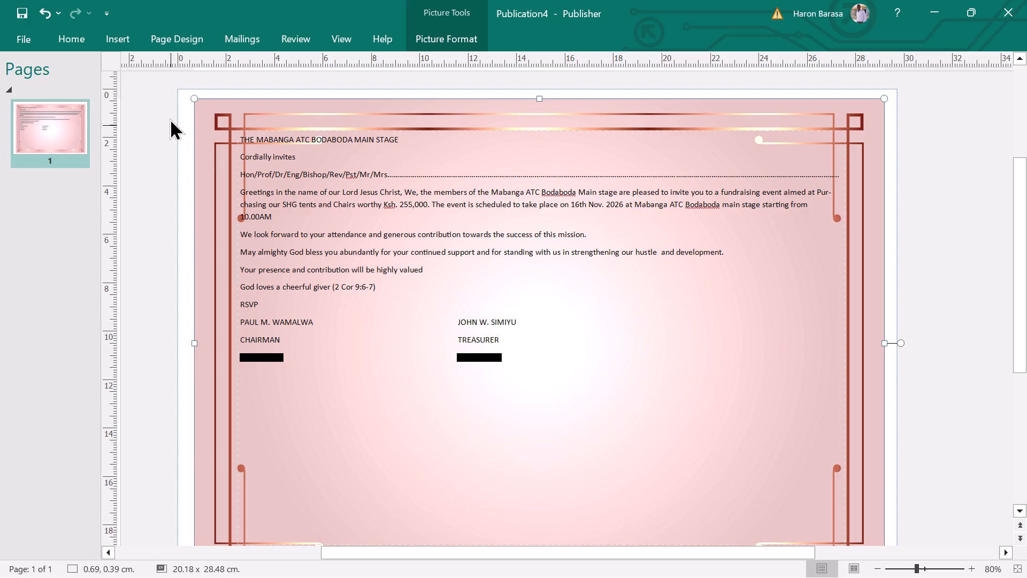
drag(195, 100, 200, 103)
drag(196, 100, 187, 92)
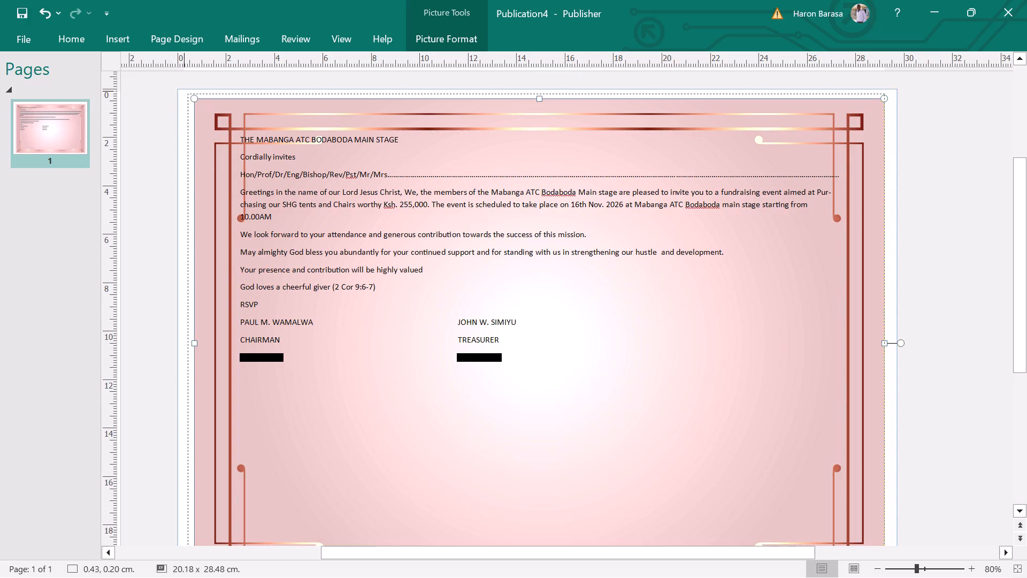
drag(187, 92, 184, 90)
Pull the invitation text box's top and left edges inward, to about 2.74, 2.34 cm, clear of the frame lines.
click(276, 172)
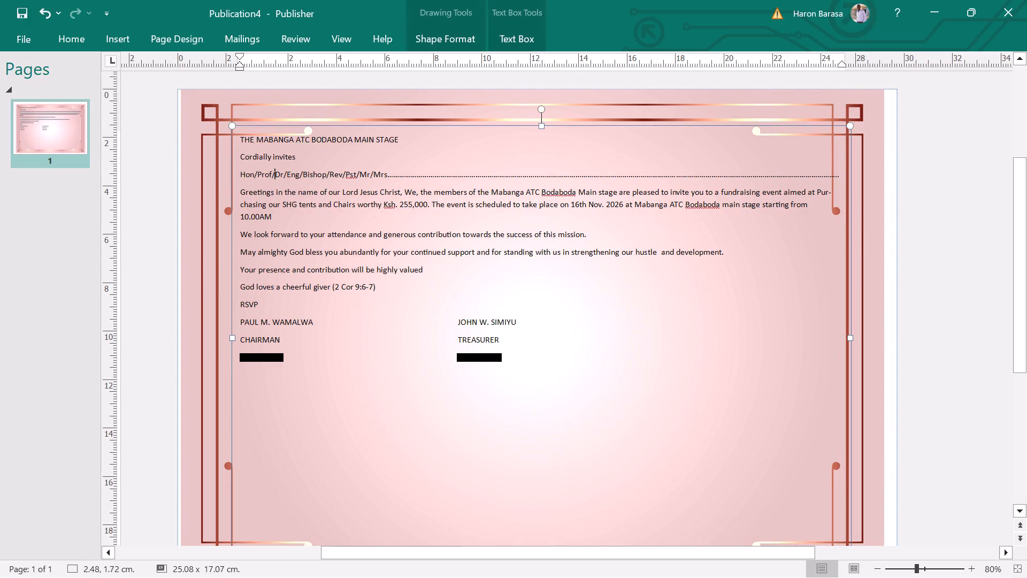
drag(542, 125, 542, 126)
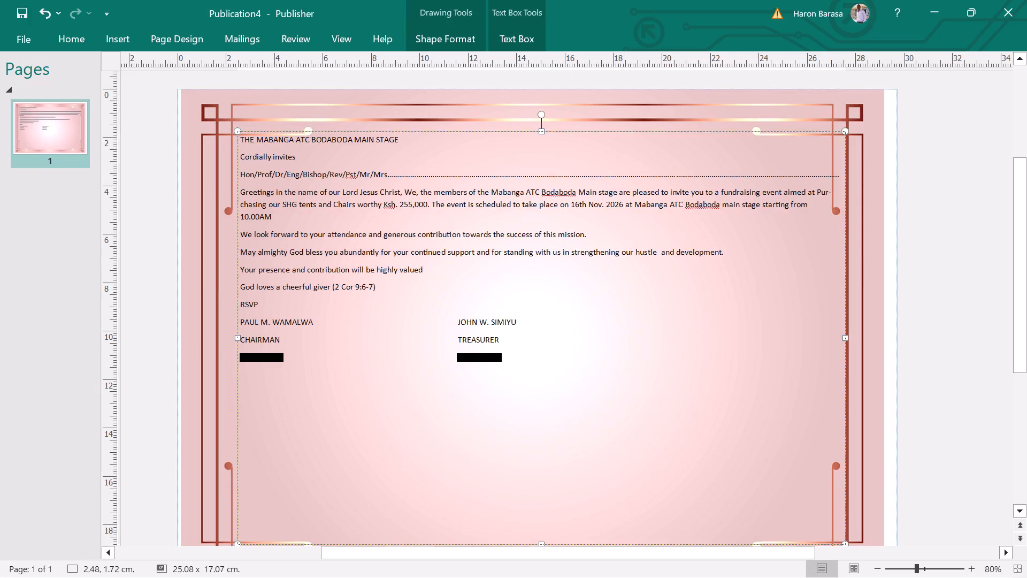
drag(542, 126, 544, 140)
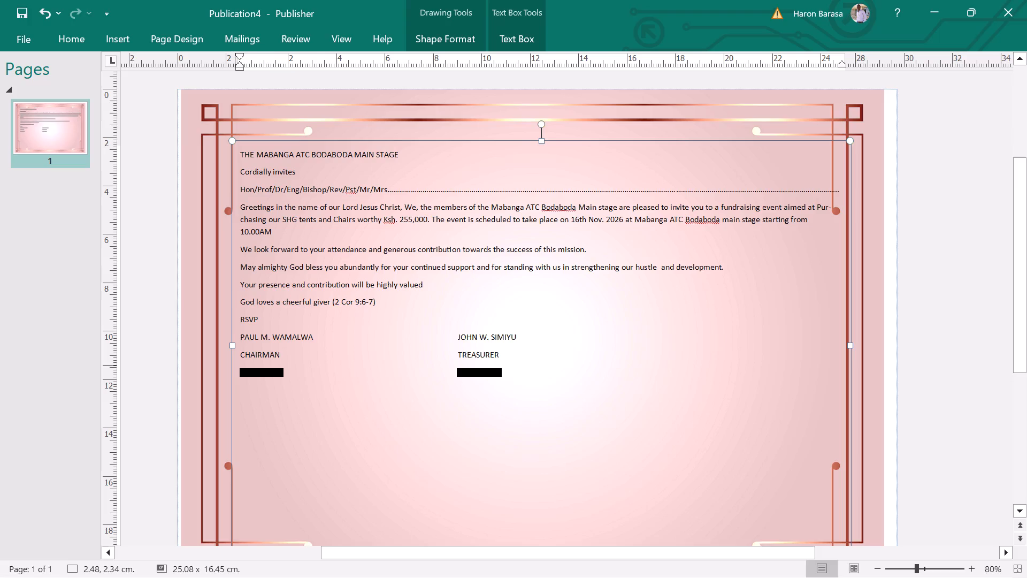
drag(235, 345, 255, 347)
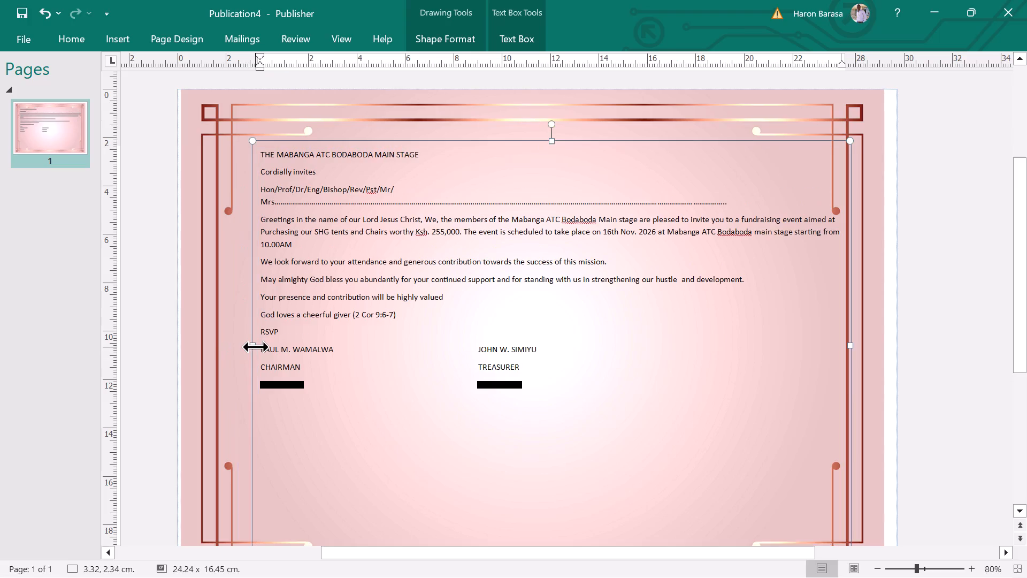
drag(251, 346, 237, 341)
Pull the invitation text box's right and bottom edges inward, making the box about 24.22 x 16.18 cm.
scroll(295, 369, down, 6)
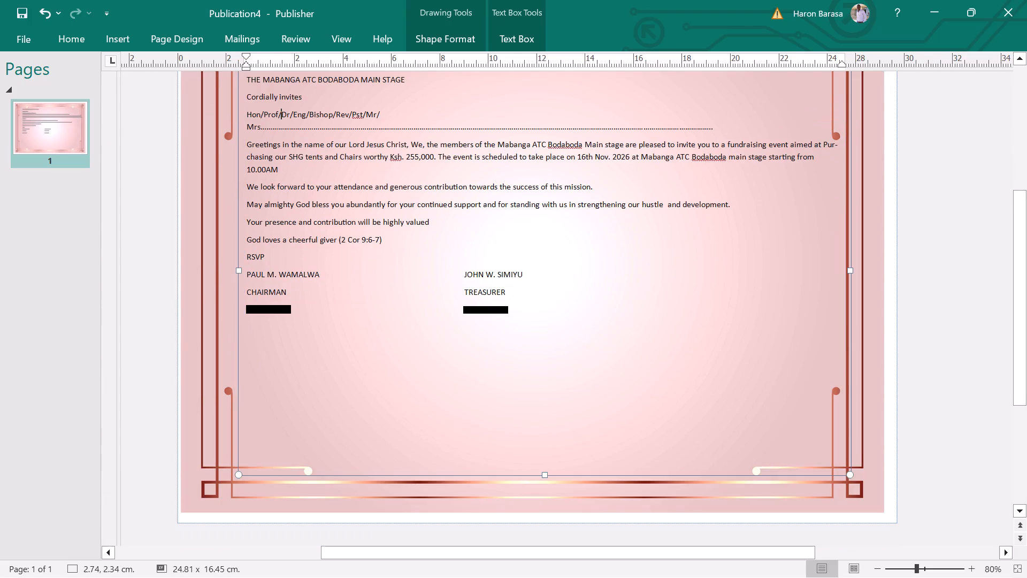
key(grave)
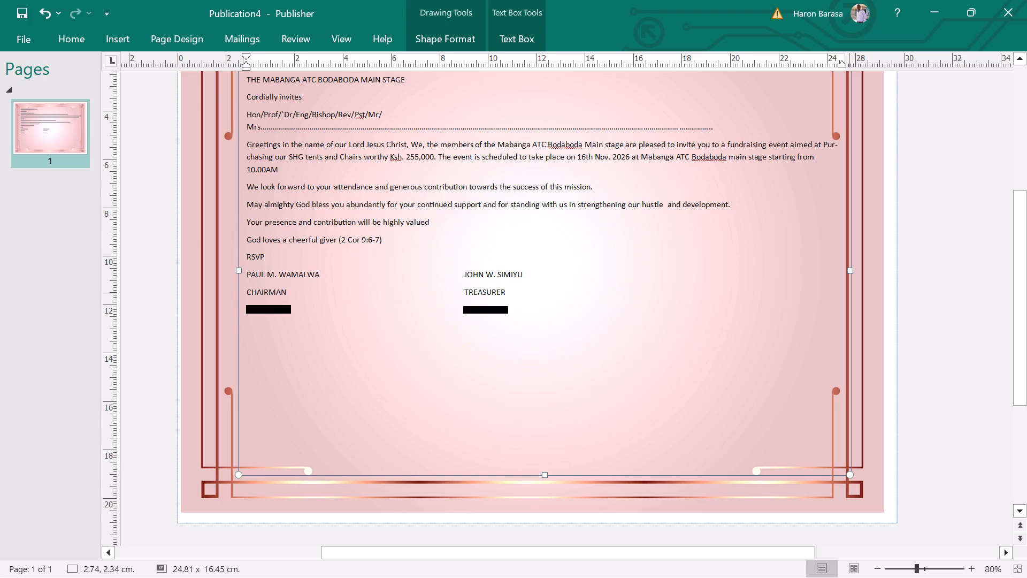
drag(849, 269, 840, 268)
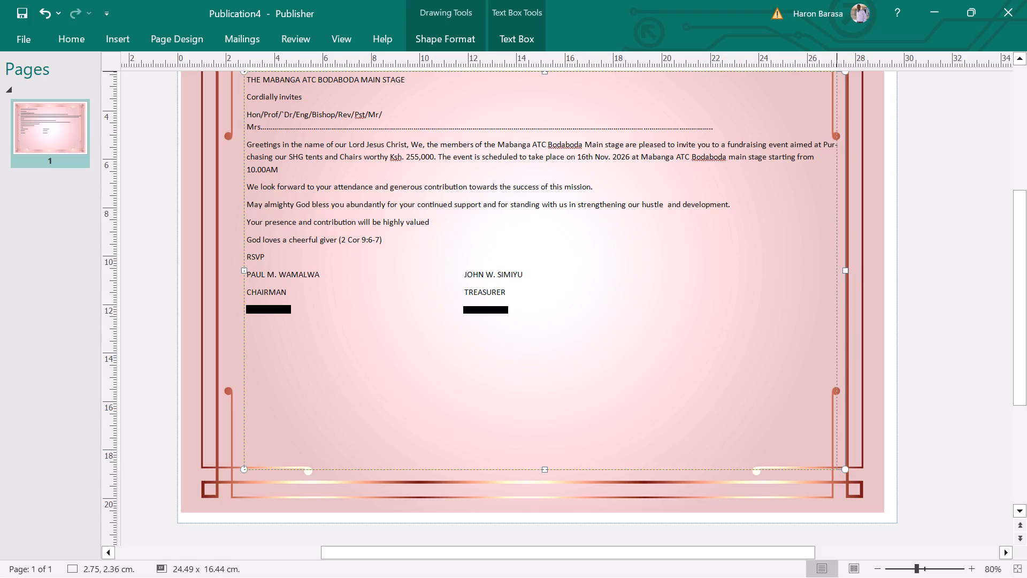
drag(840, 268, 834, 268)
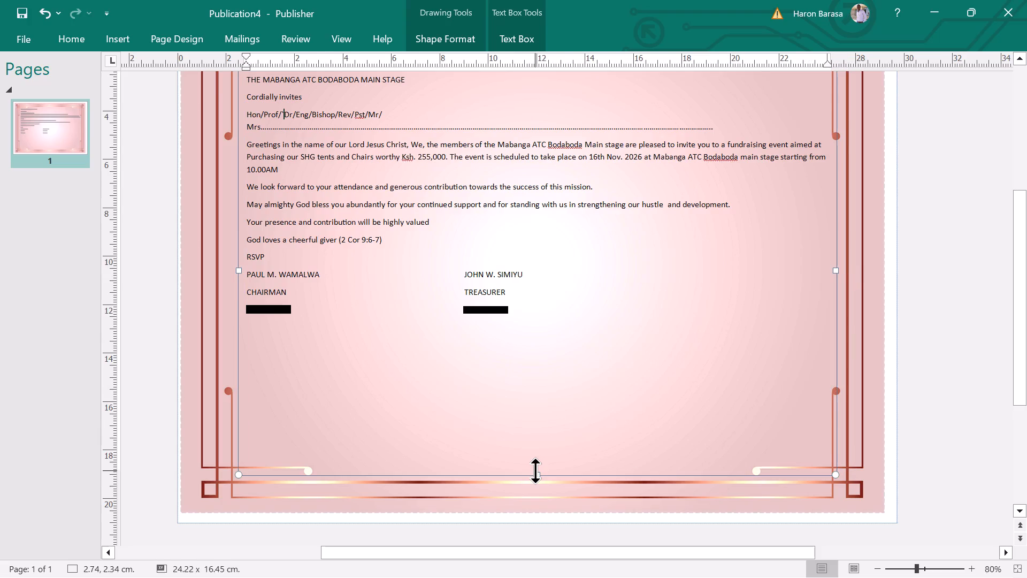
drag(535, 470, 531, 464)
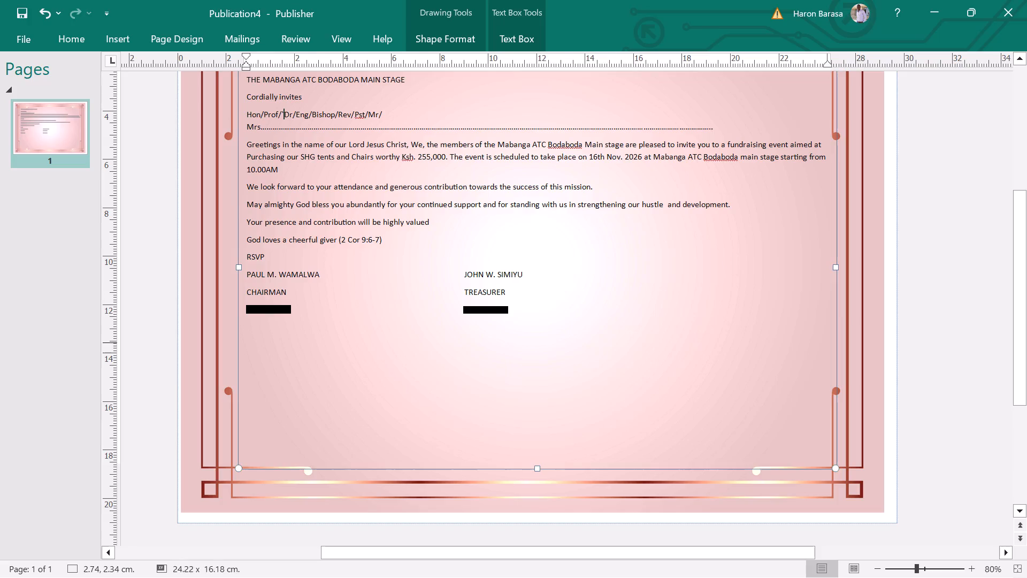
click(946, 294)
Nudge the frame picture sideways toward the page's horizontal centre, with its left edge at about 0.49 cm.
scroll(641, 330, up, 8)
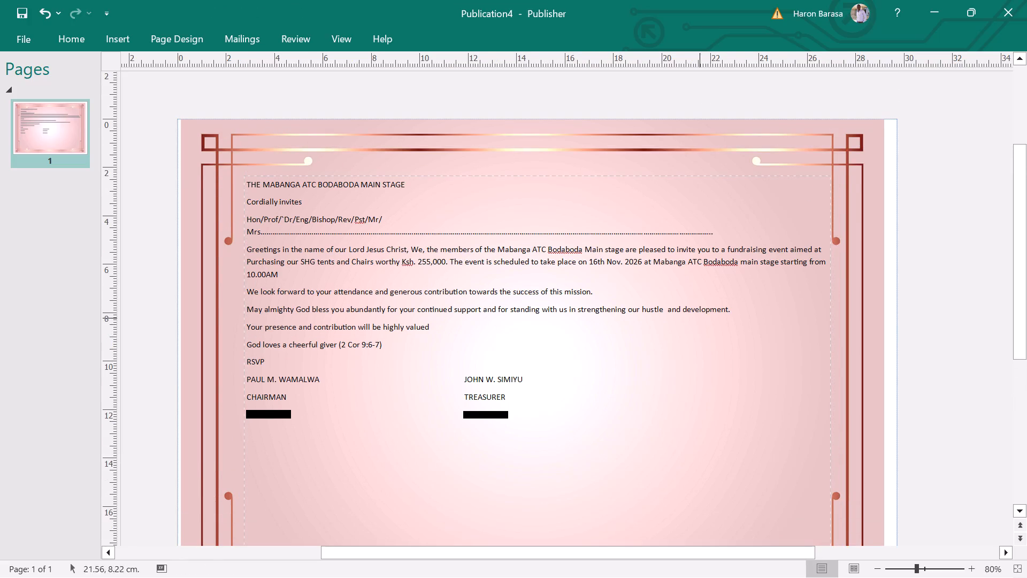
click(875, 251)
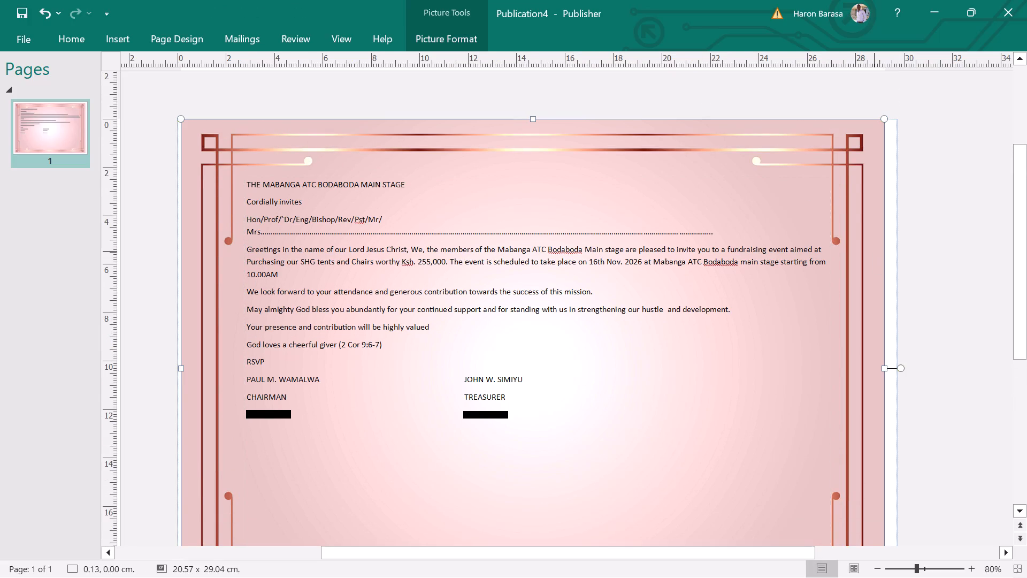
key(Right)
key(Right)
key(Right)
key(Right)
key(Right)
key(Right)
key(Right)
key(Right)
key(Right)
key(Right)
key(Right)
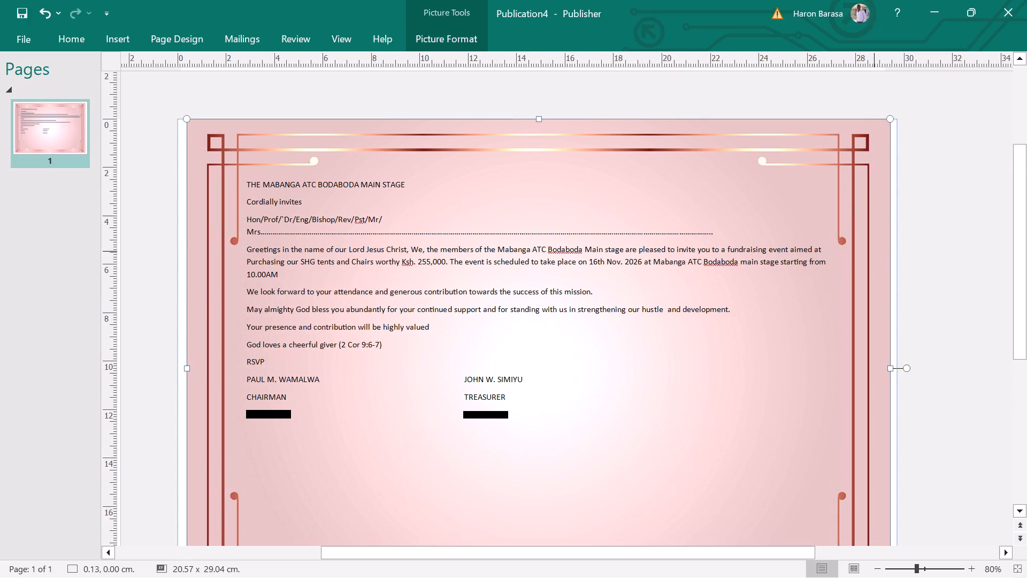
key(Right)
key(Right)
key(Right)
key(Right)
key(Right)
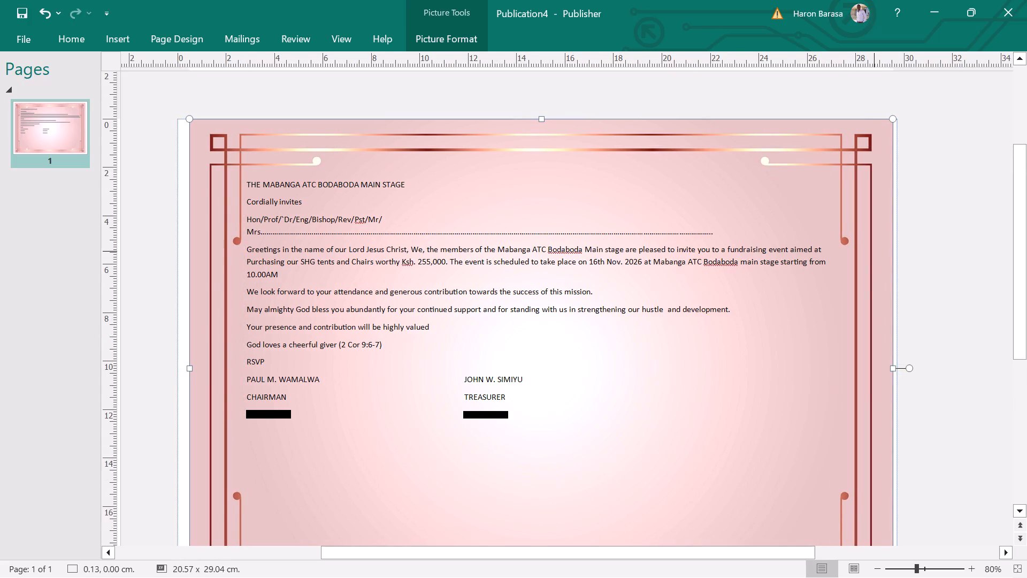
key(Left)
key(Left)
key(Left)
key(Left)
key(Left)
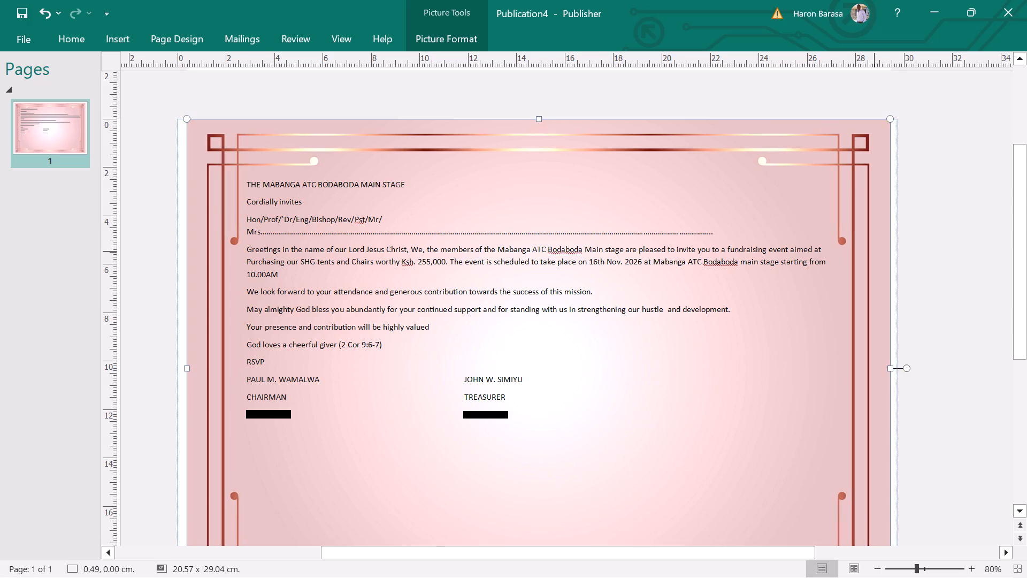
Stretch the frame picture's left, bottom and right edges to the page edges, about 29.7 x 21.0 cm at 0.00, 0.00 cm.
drag(185, 366, 175, 362)
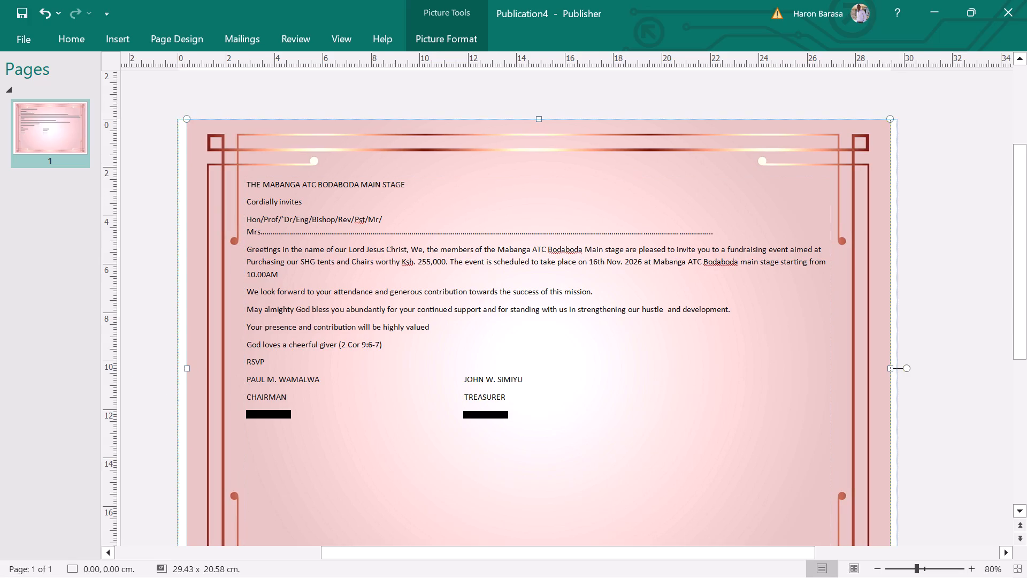
drag(175, 362, 175, 360)
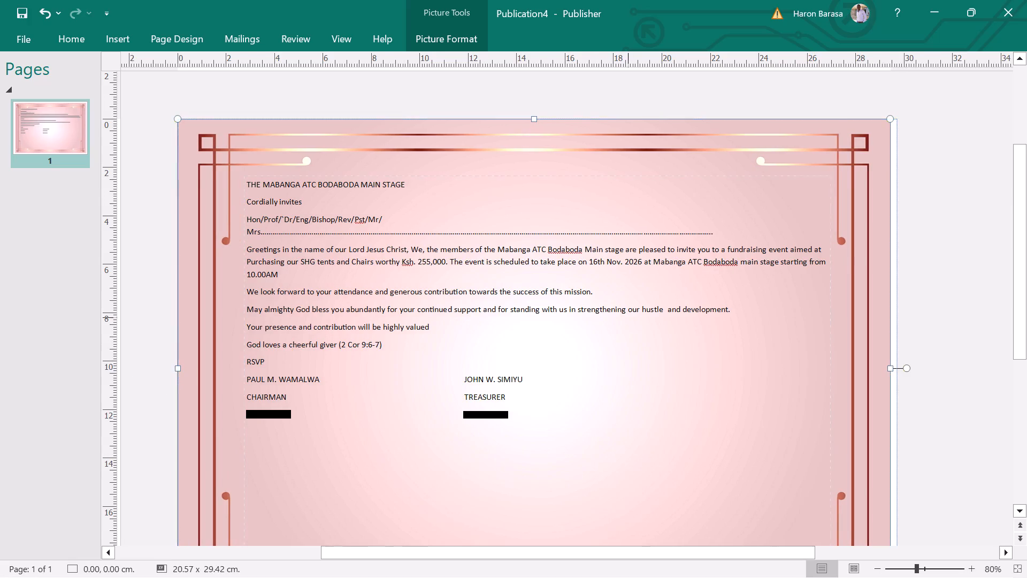
scroll(712, 332, down, 8)
scroll(845, 372, down, 5)
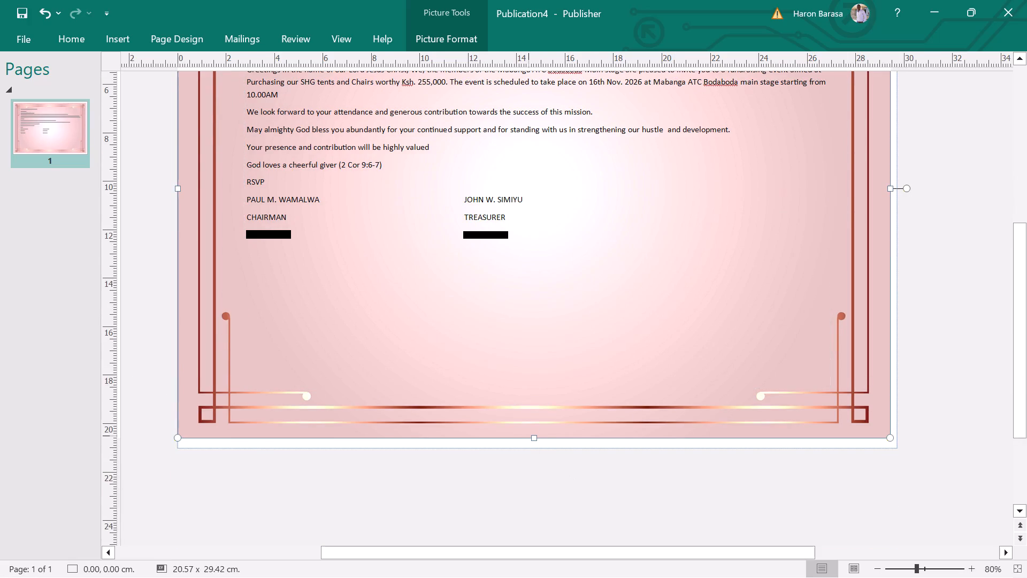
drag(534, 436, 540, 446)
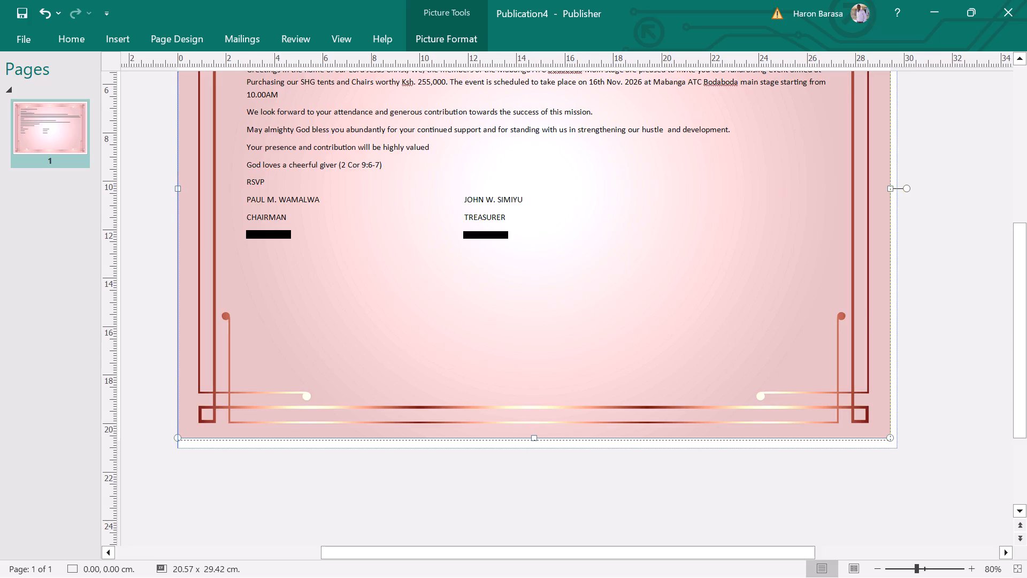
drag(540, 446, 541, 446)
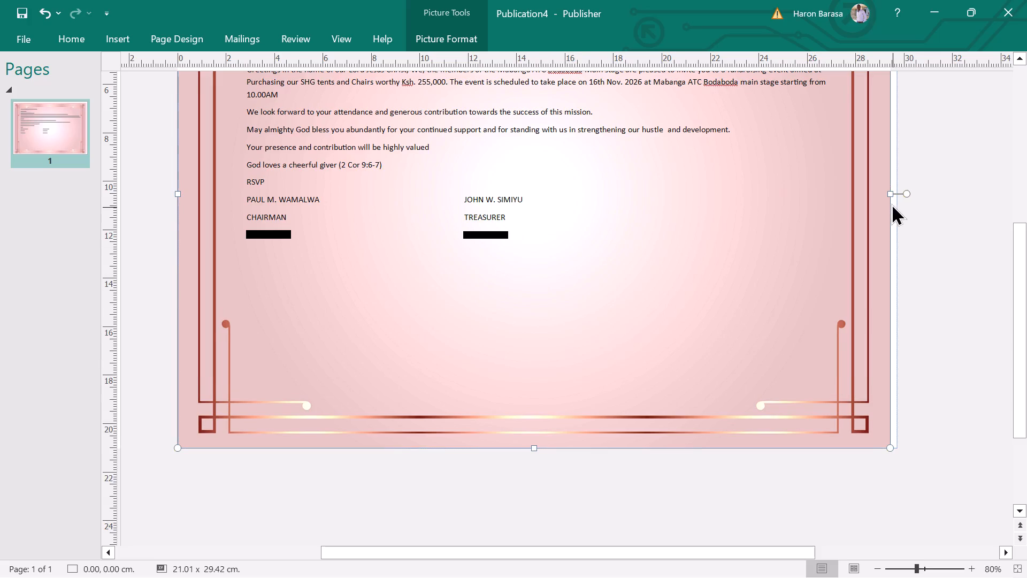
drag(889, 194, 895, 196)
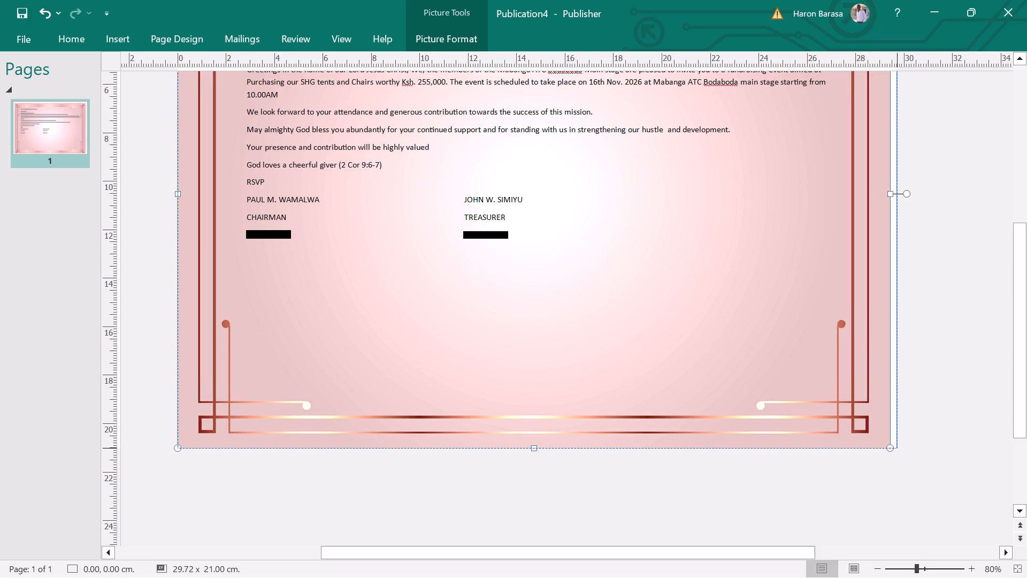
drag(895, 196, 895, 195)
click(947, 166)
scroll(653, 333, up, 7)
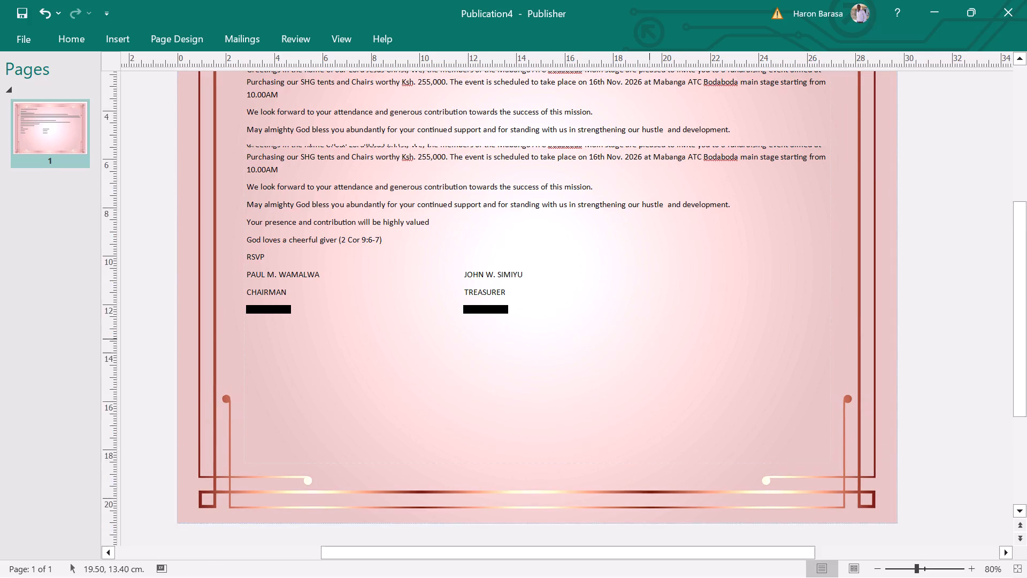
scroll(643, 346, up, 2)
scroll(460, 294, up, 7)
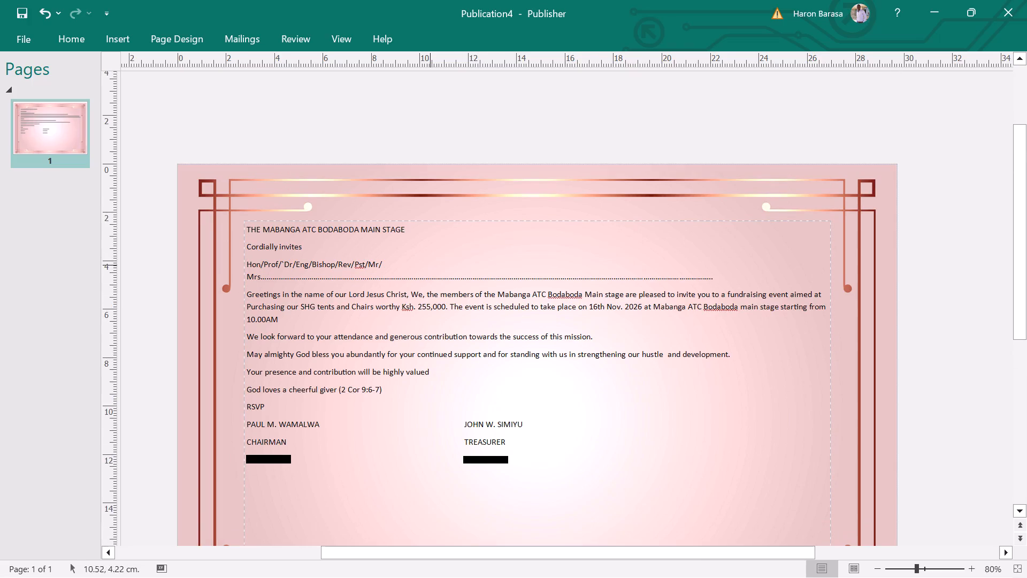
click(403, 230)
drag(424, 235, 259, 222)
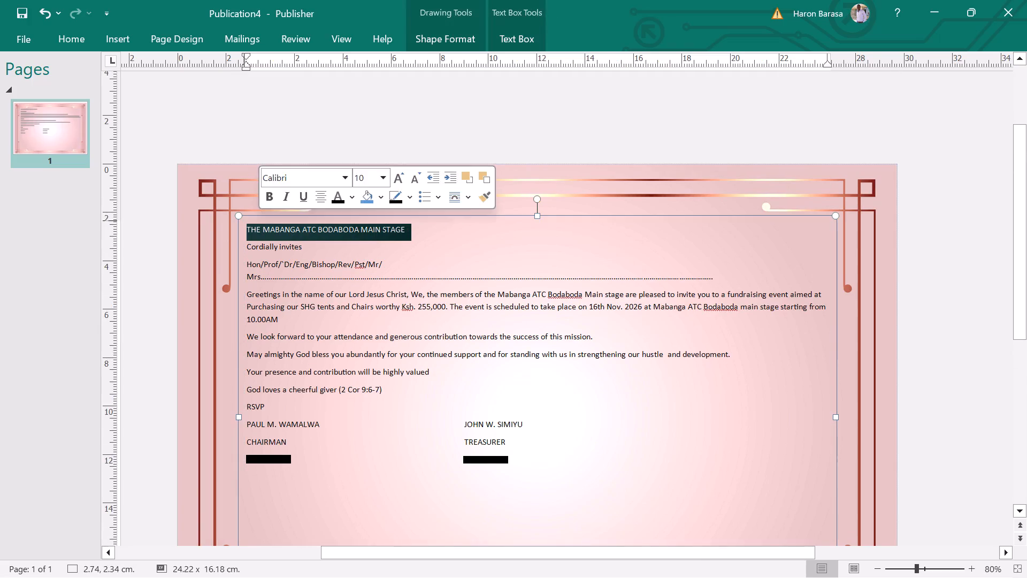
Apply the brightest correction preset with middle contrast to the frame picture.
click(191, 189)
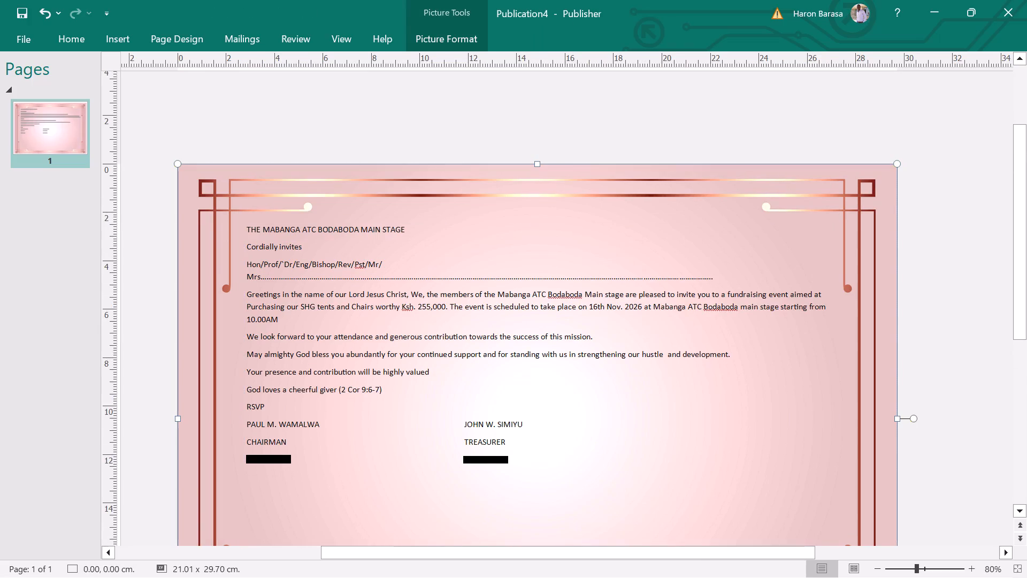
click(419, 36)
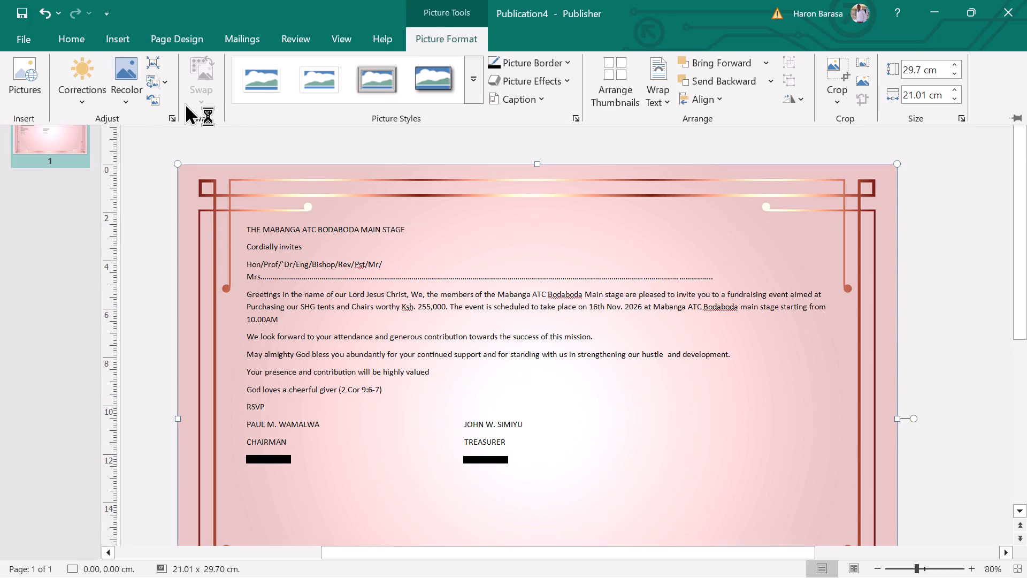
click(86, 97)
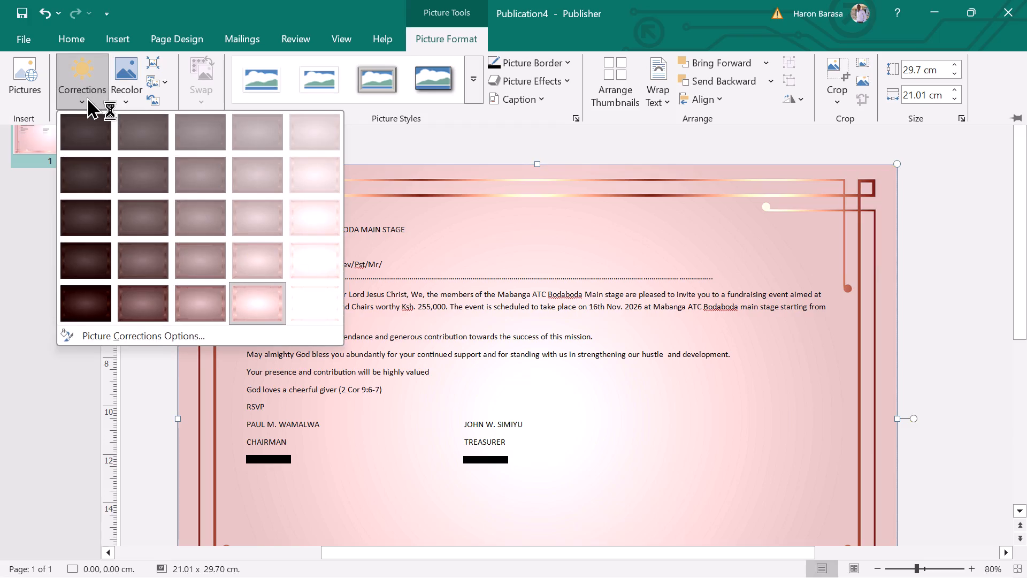
click(309, 215)
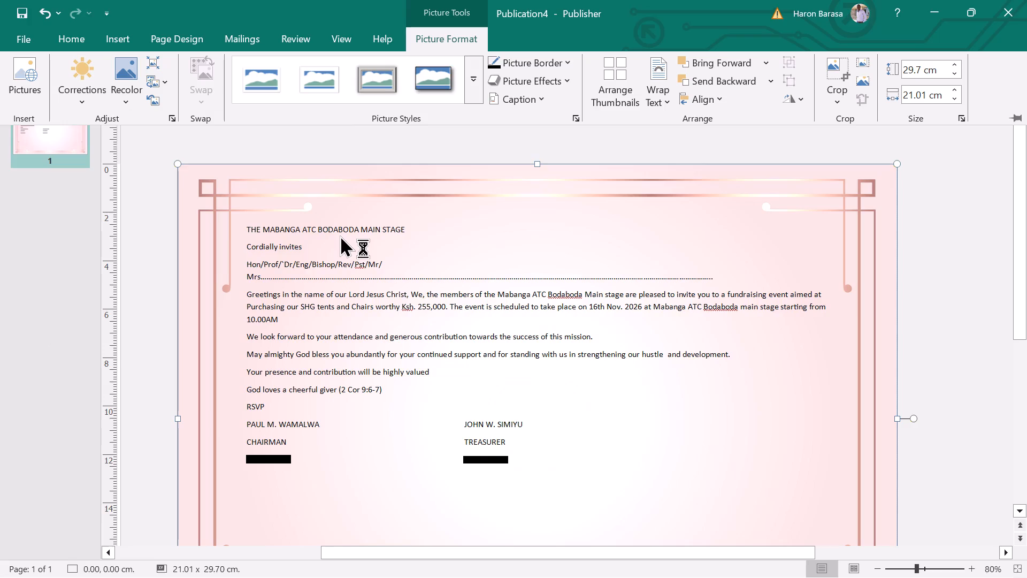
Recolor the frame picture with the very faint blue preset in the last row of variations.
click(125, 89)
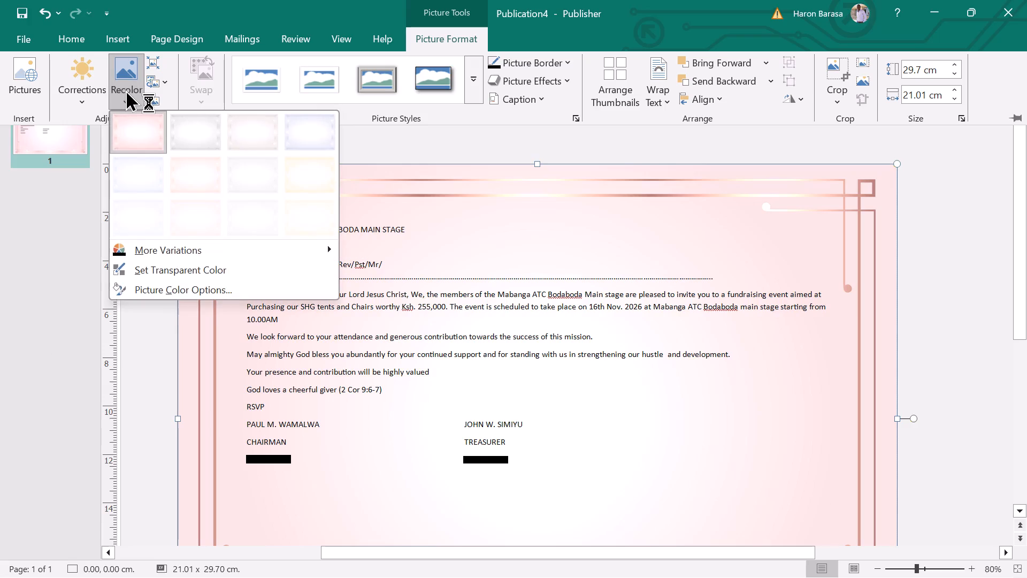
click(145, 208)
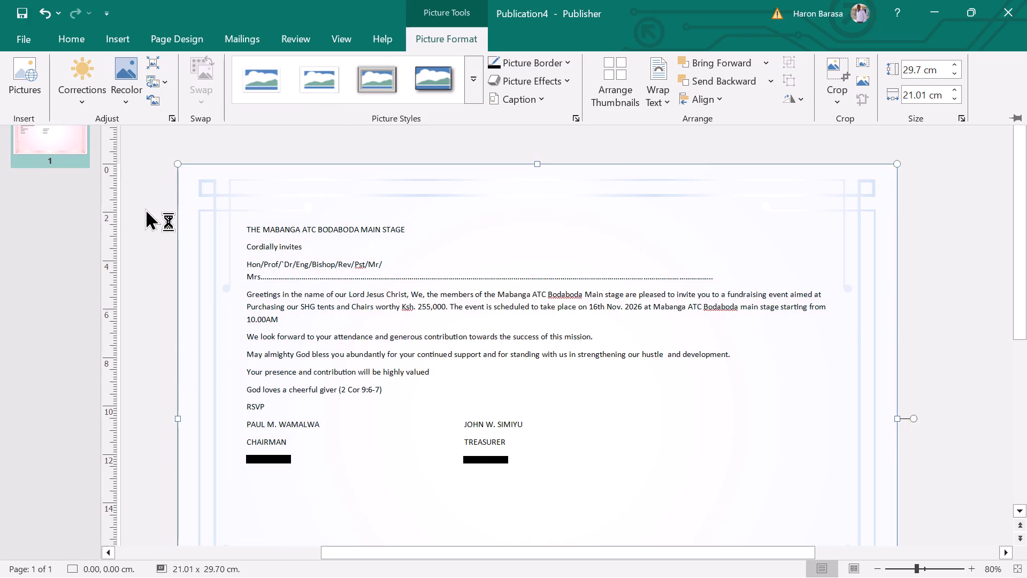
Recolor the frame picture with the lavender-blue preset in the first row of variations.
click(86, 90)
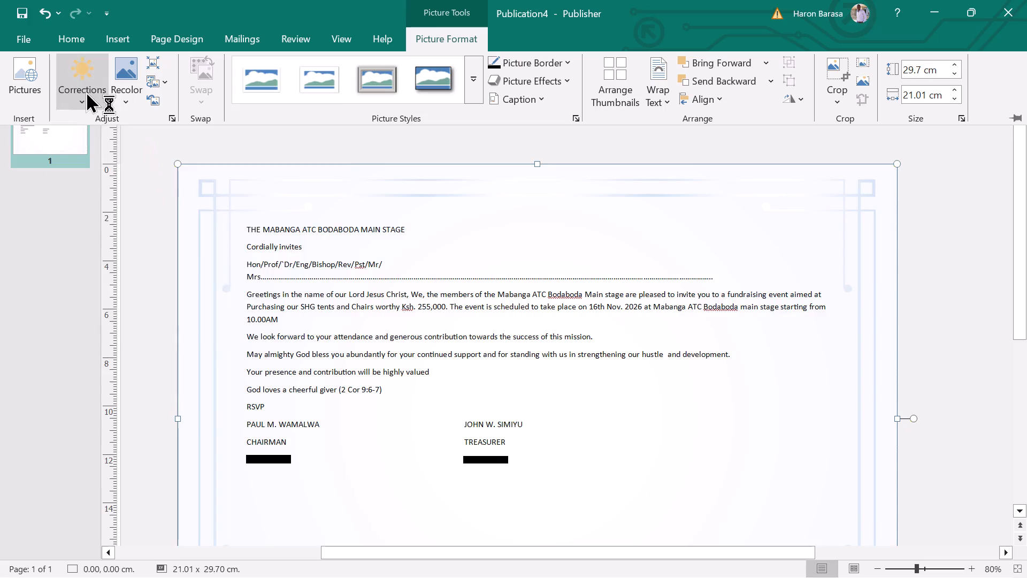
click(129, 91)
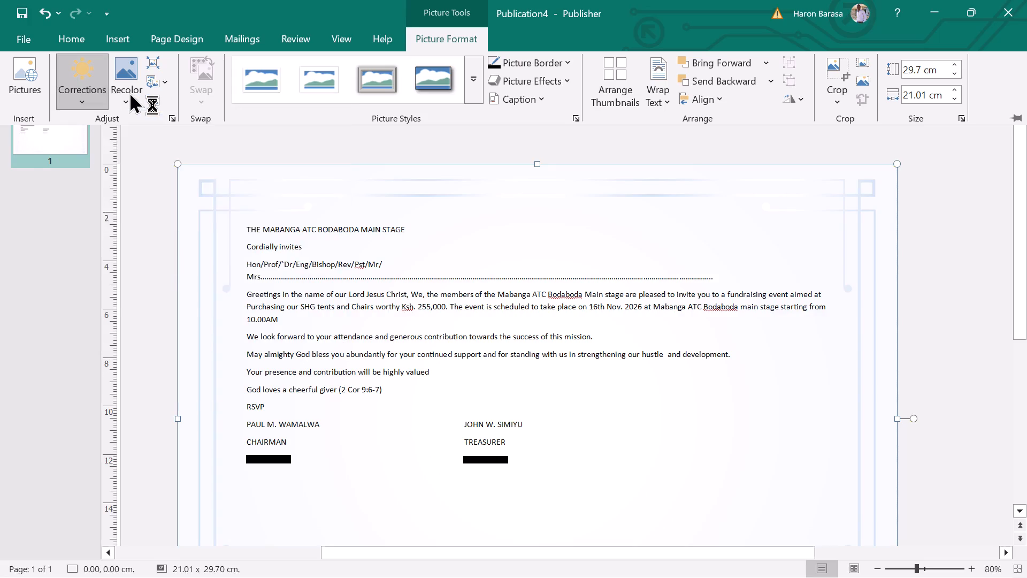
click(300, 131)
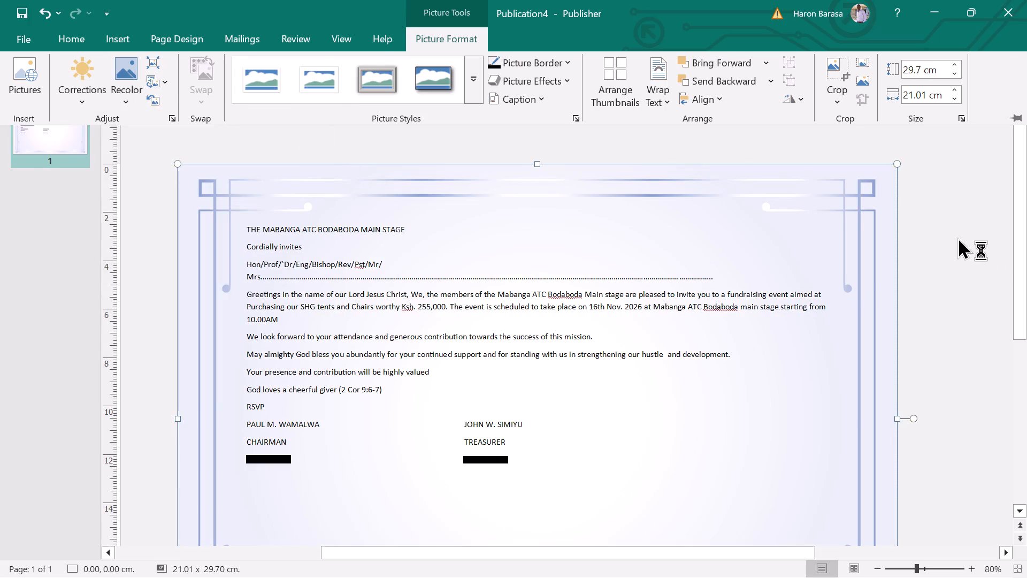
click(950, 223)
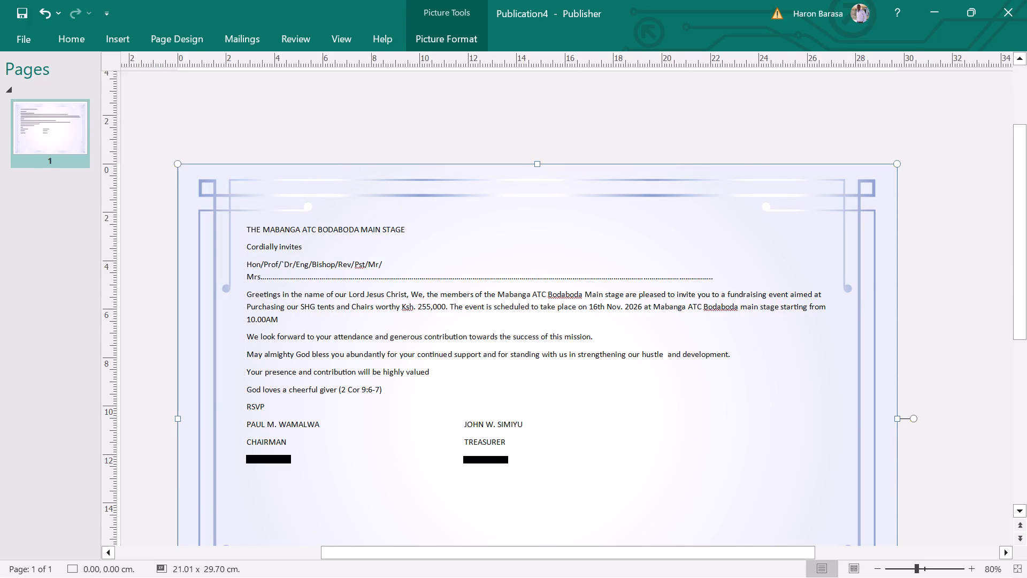
Recolor the frame picture with the standard green from the additional colour variations.
click(446, 29)
click(131, 91)
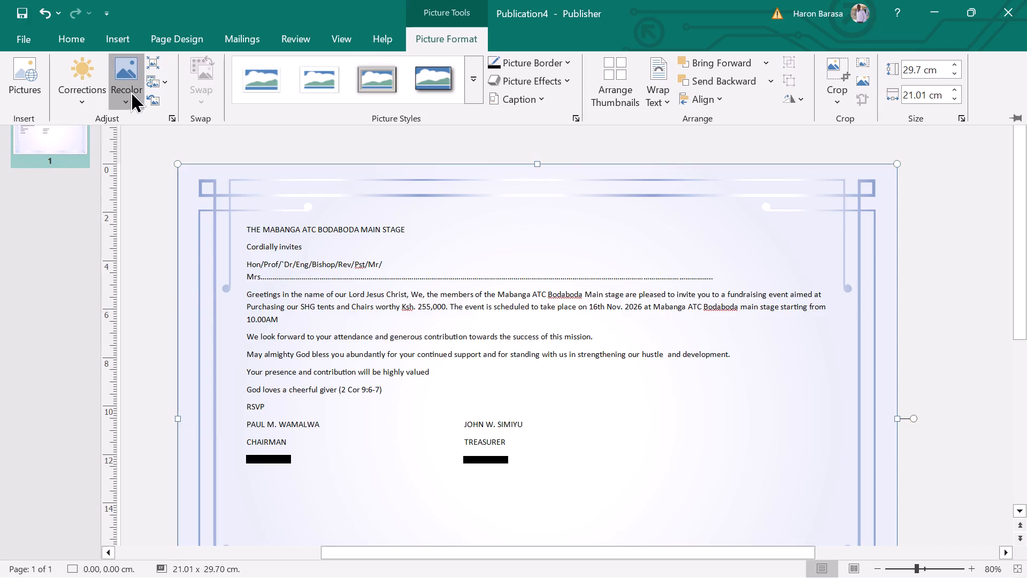
click(142, 246)
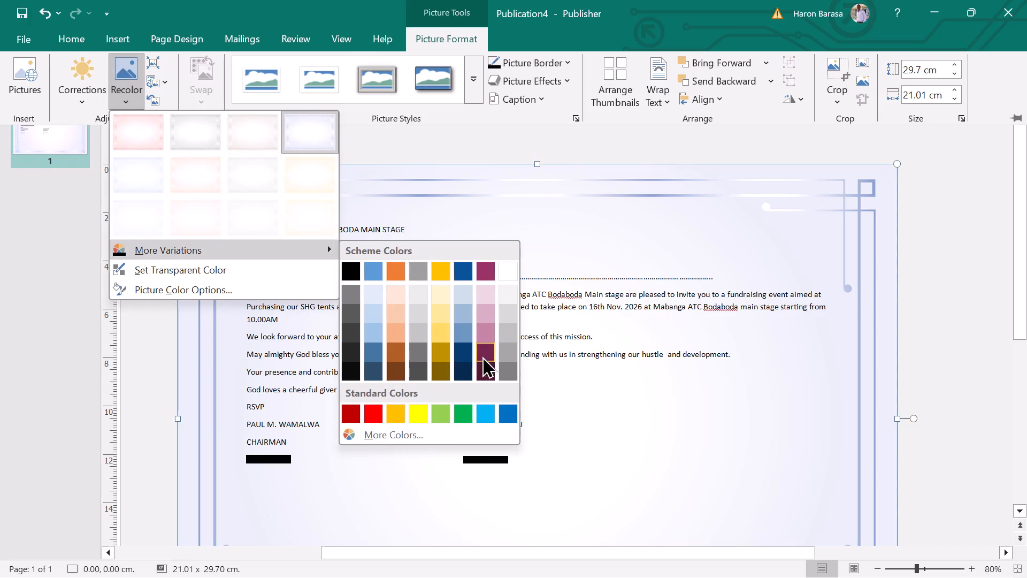
click(462, 413)
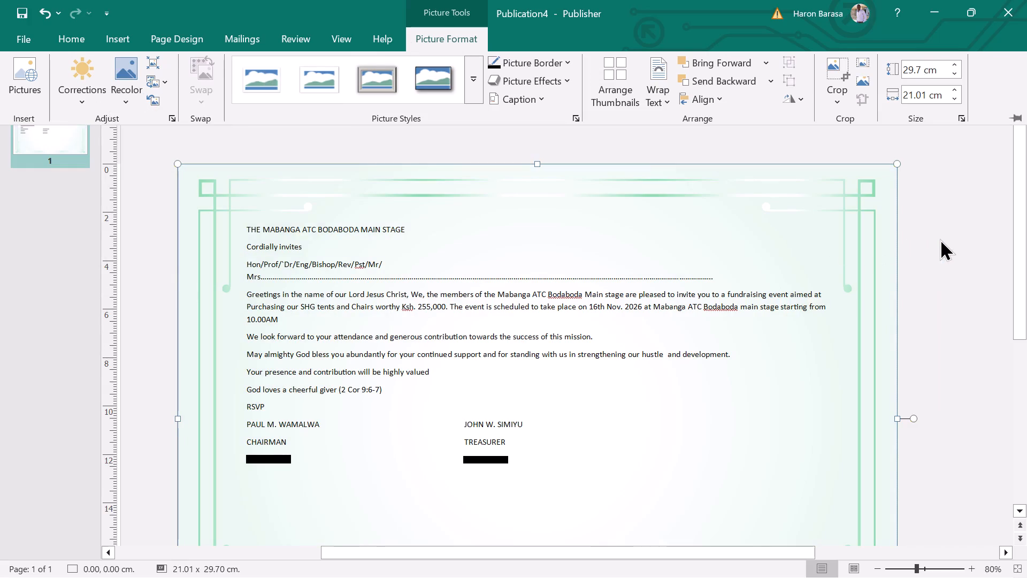
double_click(940, 239)
Place the text cursor in the greeting paragraph of the invitation text box.
click(303, 313)
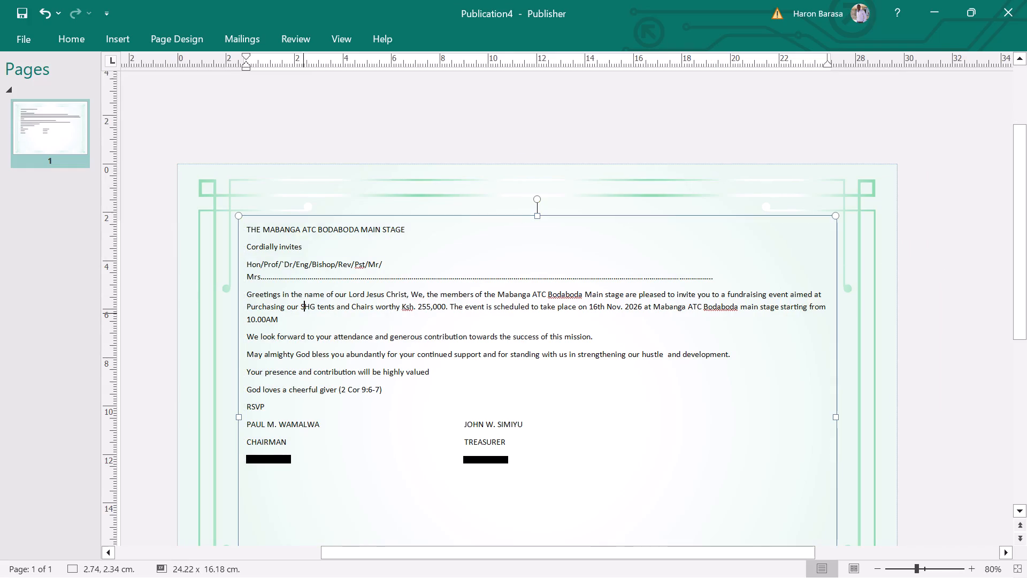
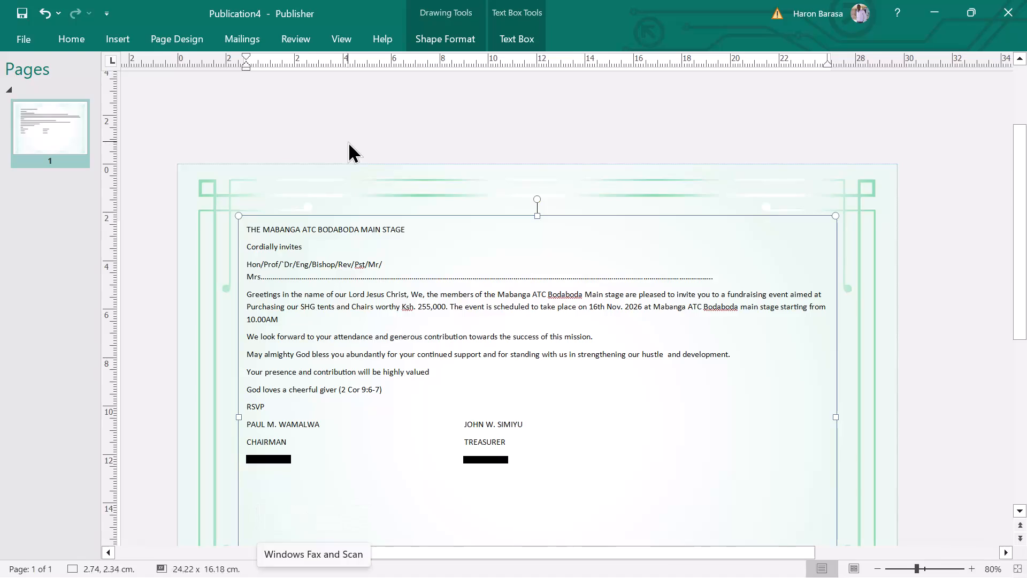
Deselect the invitation text box so that nothing on the card is selected.
click(348, 141)
click(333, 143)
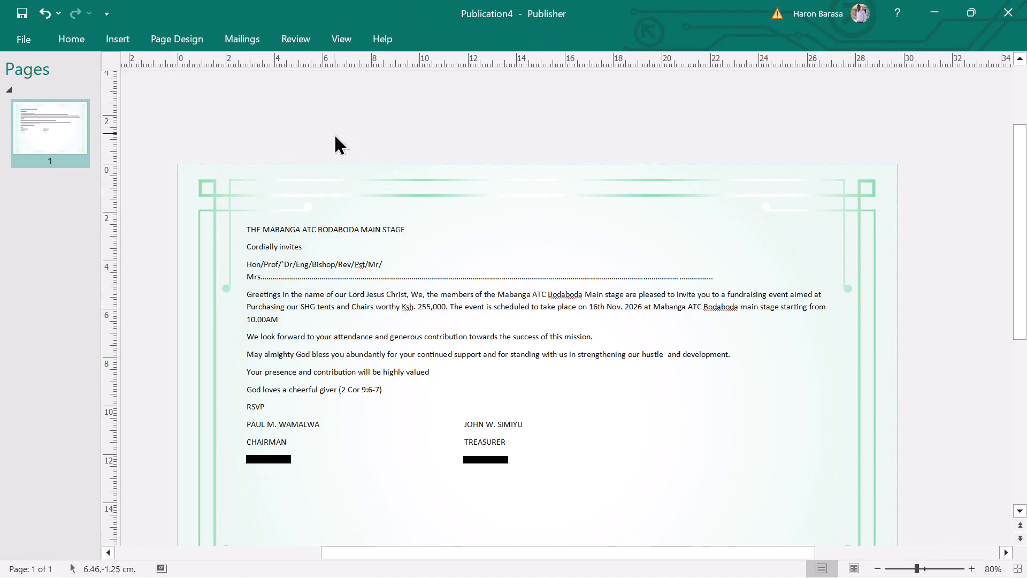
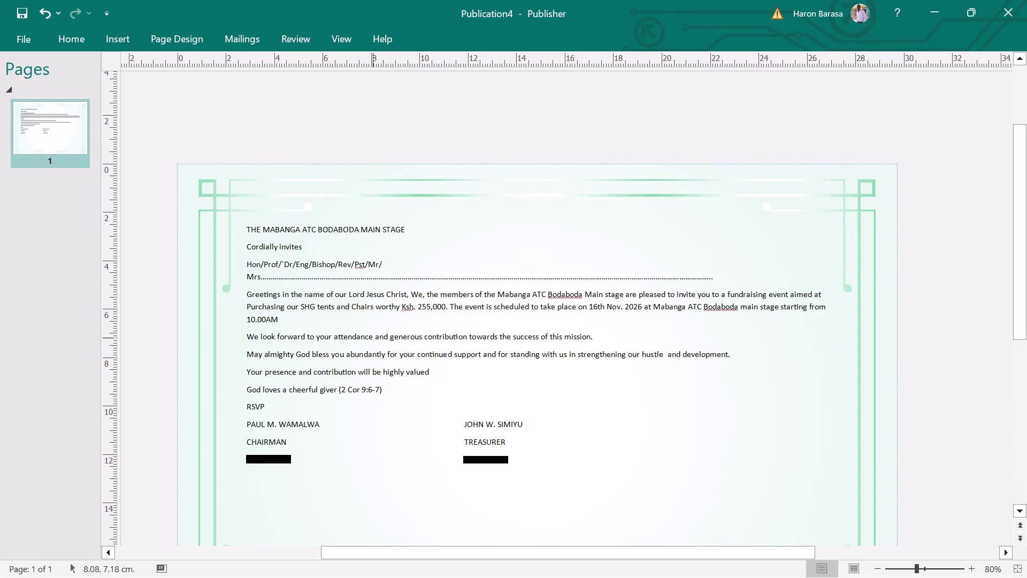
Delete the green full-page frame picture behind the invitation text, keeping the text box on the card.
scroll(497, 355, down, 6)
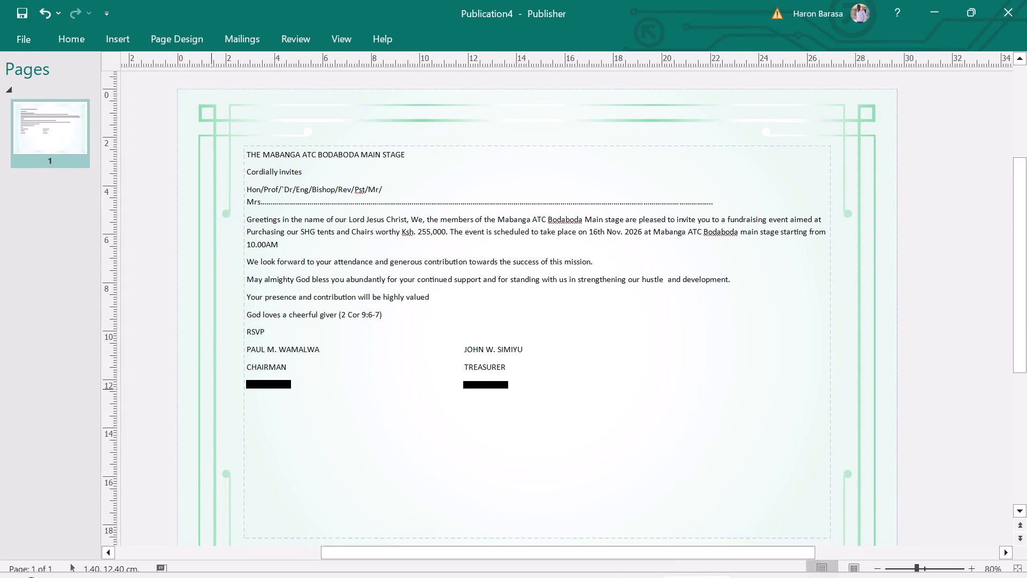
click(205, 384)
key(Delete)
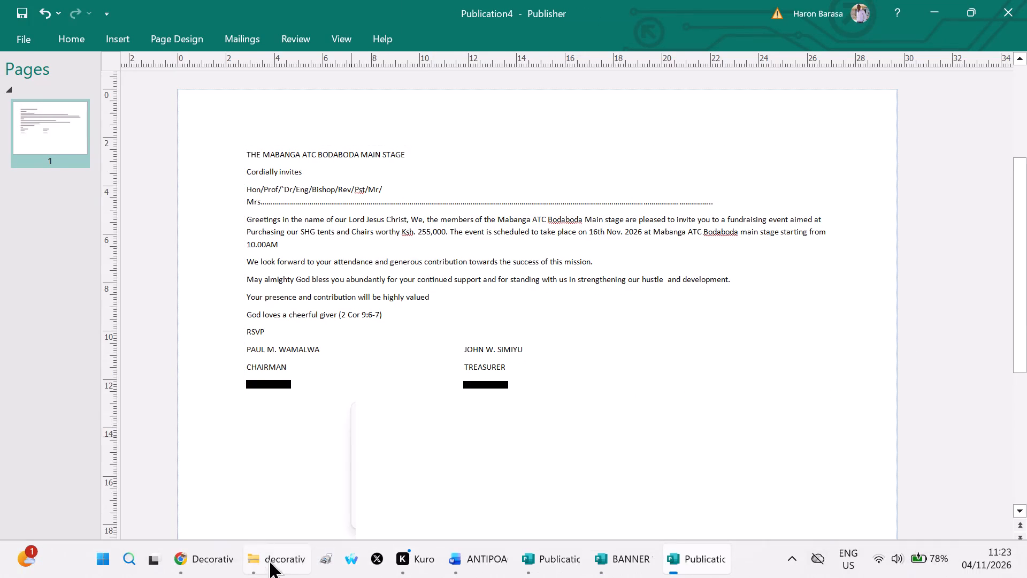
Switch to the File Explorer window showing the decorative-background-with-rose-gold-frame archive.
click(279, 551)
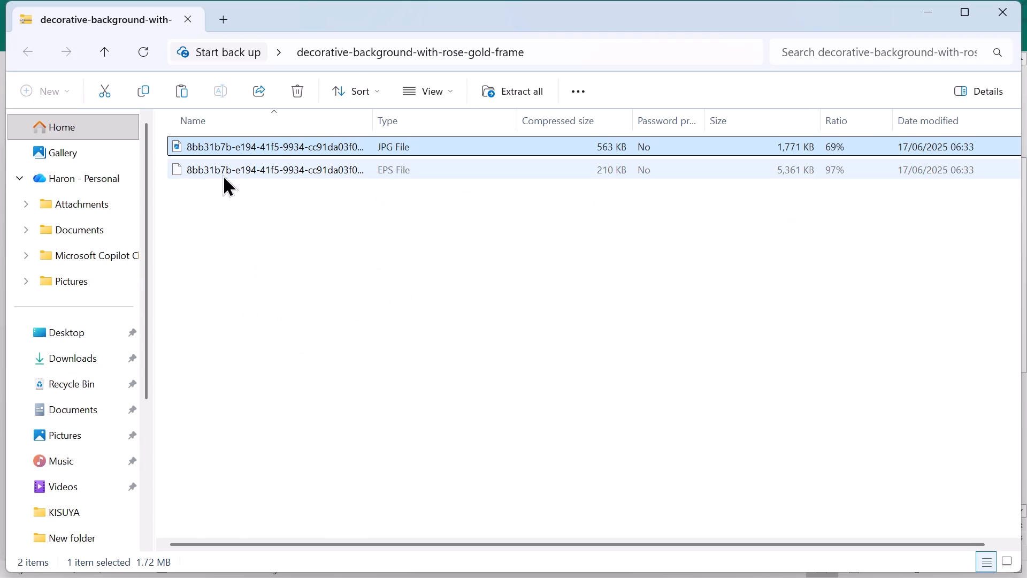
click(245, 49)
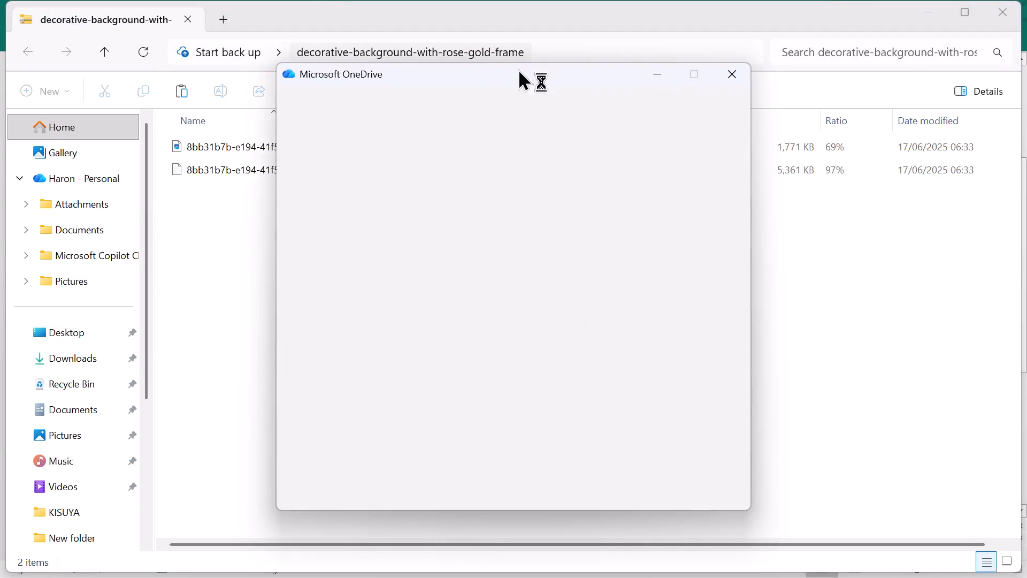
Dismiss the OneDrive pop-up and close the rose-gold-frame archive window to return to the invitation in Publisher.
click(683, 23)
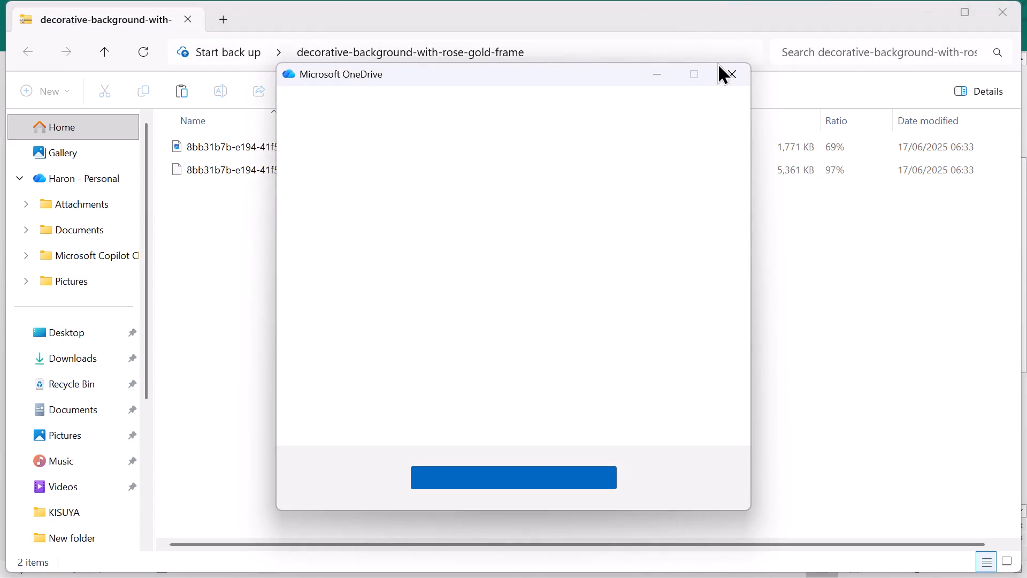
click(731, 77)
click(1015, 11)
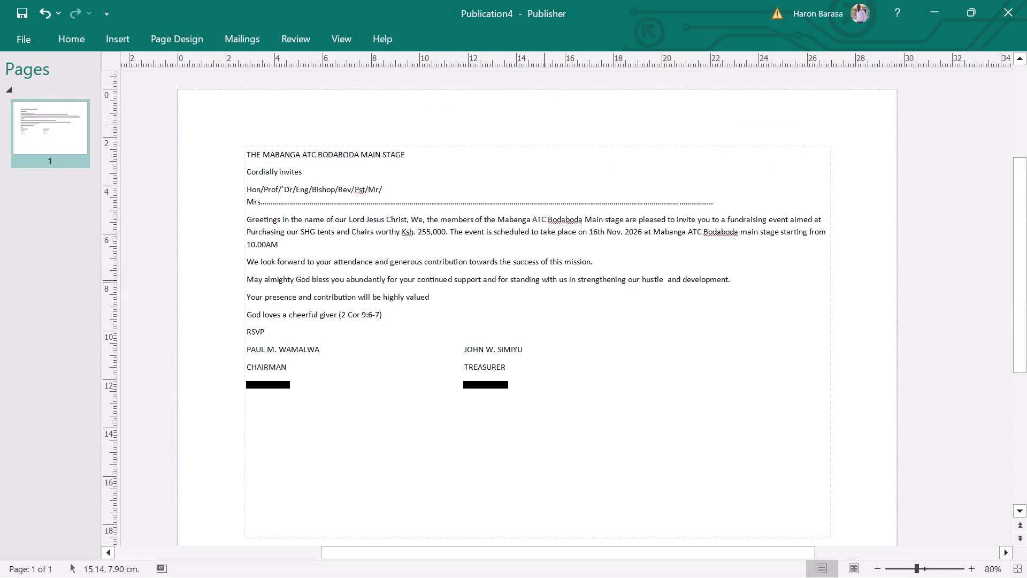
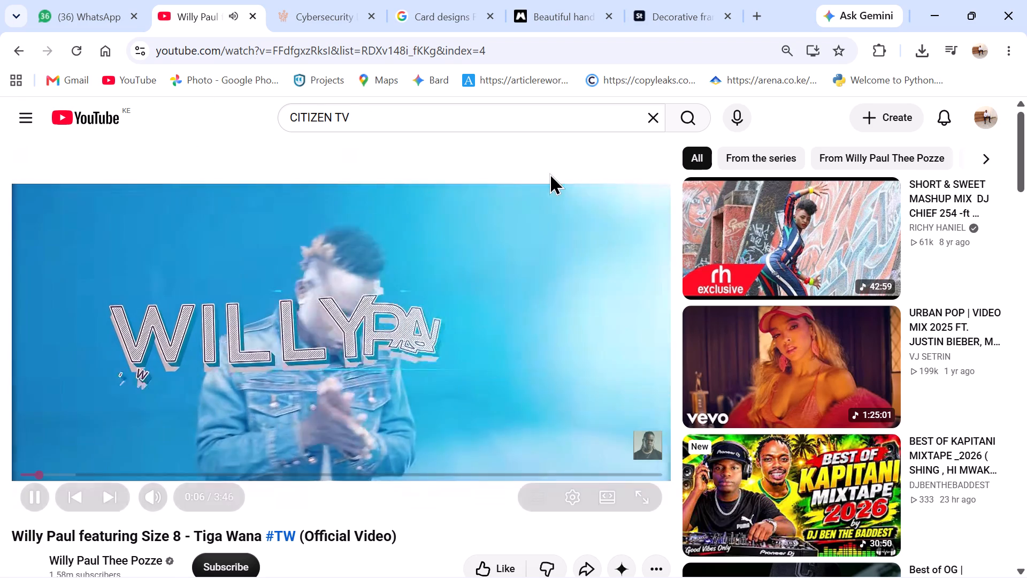
Switch to Chrome's Google search tab for Card designs Frames and close that tab.
click(448, 11)
click(490, 15)
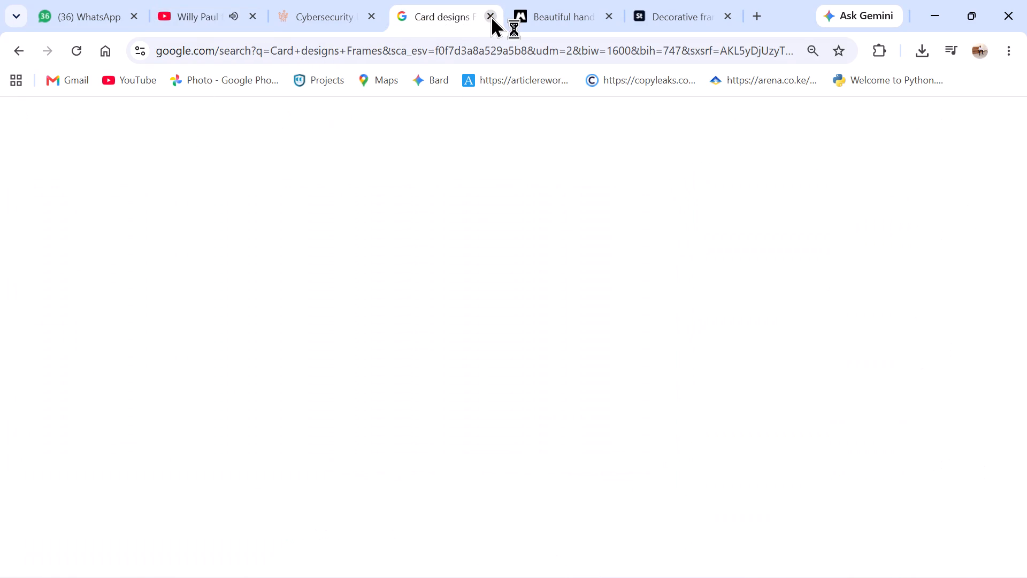
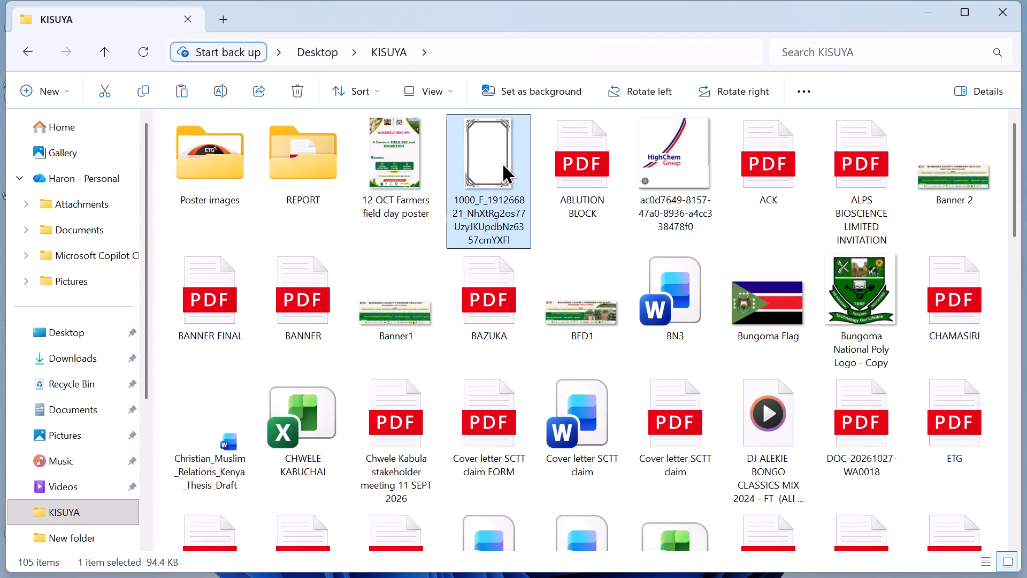
Copy the black ornate frame picture, whose name starts with 1000_F_191266821, from the KISUYA folder.
key(ctrl+c)
Look through the remaining files in the KISUYA folder, down to its end and back to the Publisher file.
scroll(506, 370, down, 7)
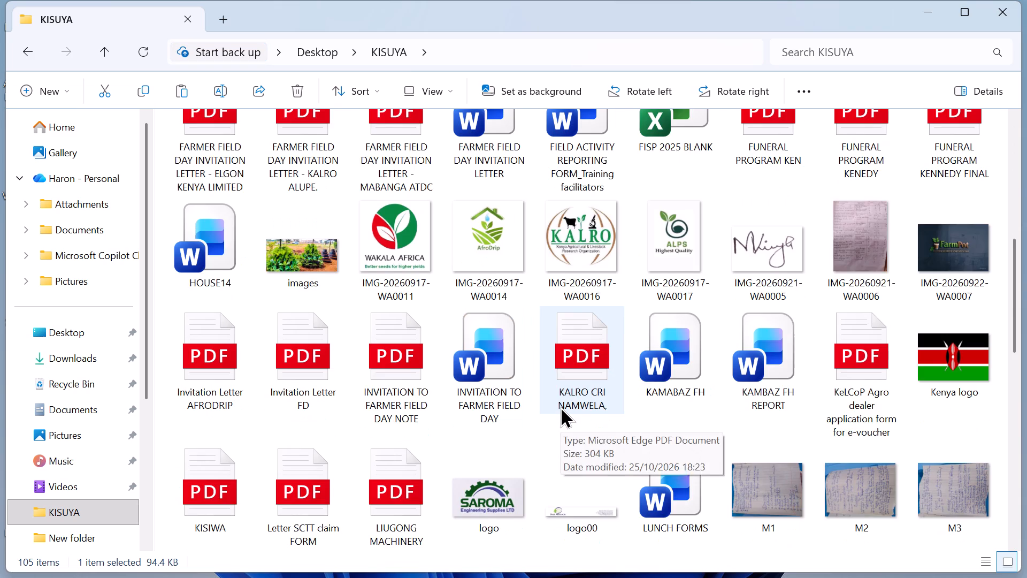
scroll(560, 406, down, 10)
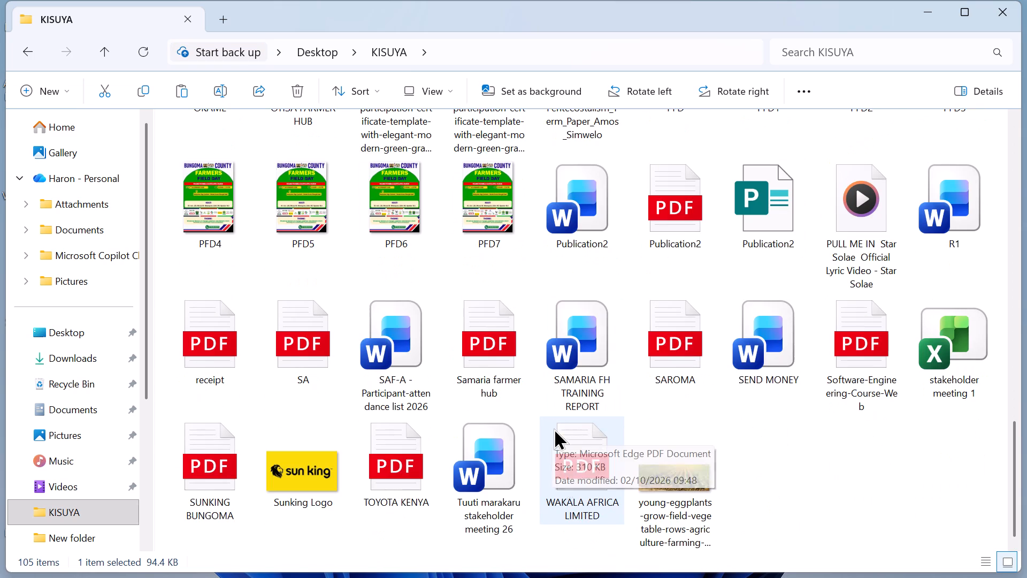
scroll(765, 430, up, 1)
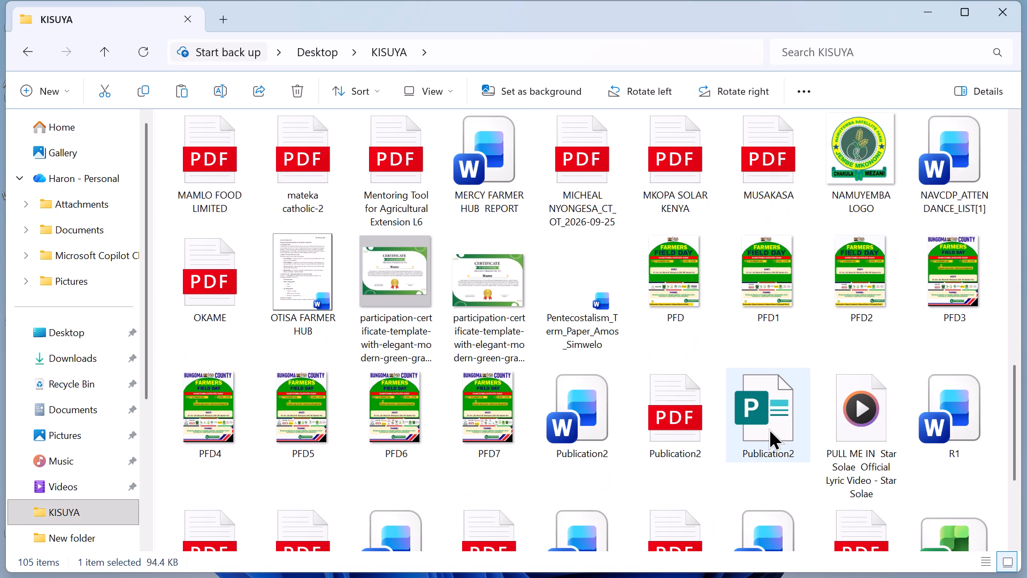
Look through the KISUYA folder, back to its first files, for a frame picture to use behind the invitation text.
scroll(769, 428, up, 2)
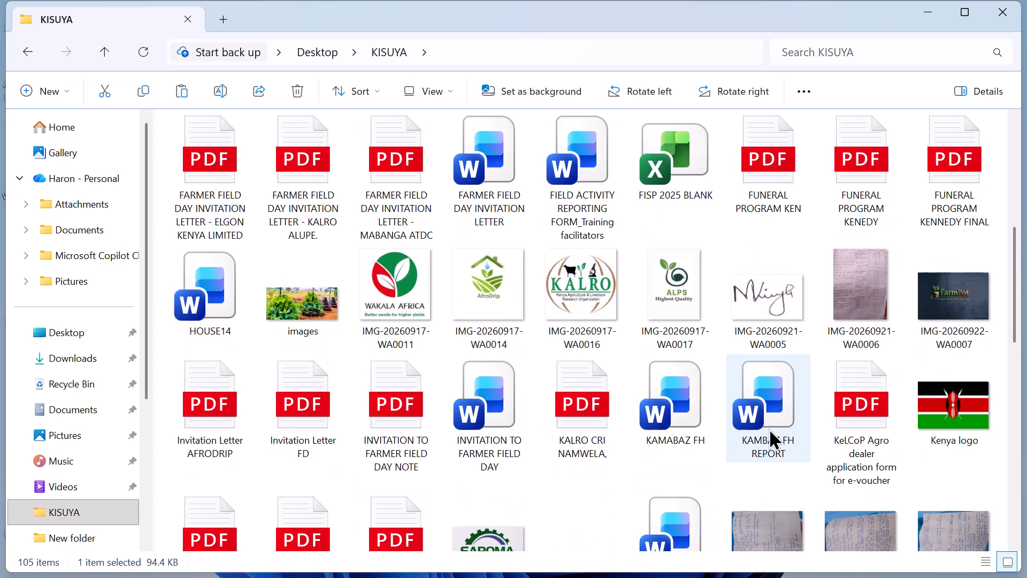
scroll(769, 428, up, 3)
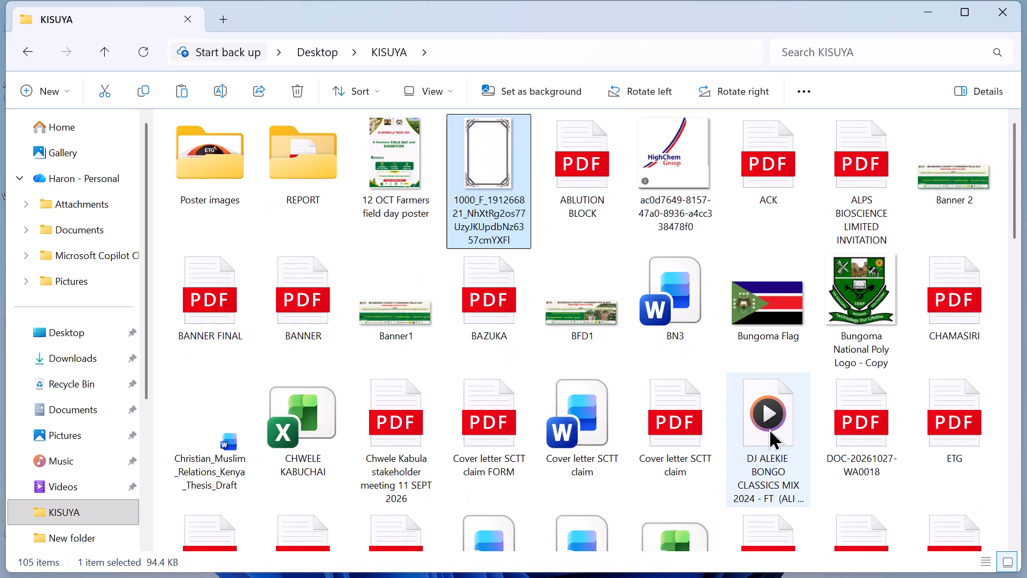
scroll(769, 428, up, 3)
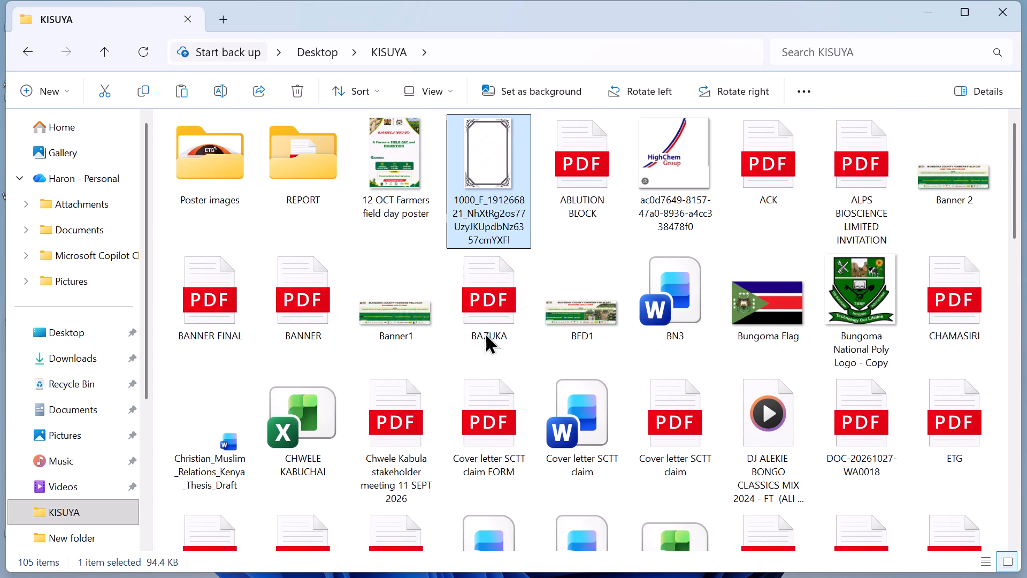
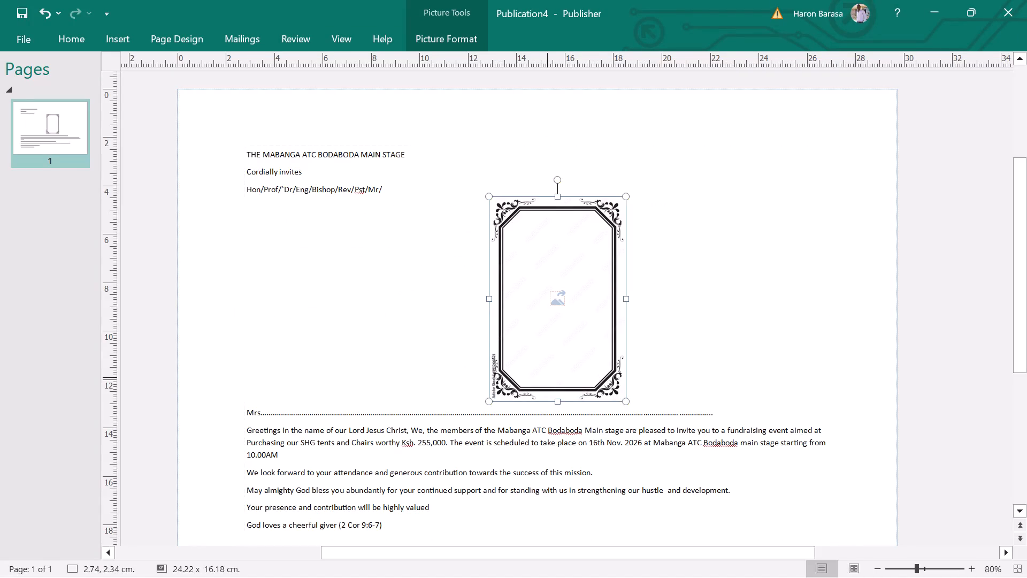
Rotate the ornamental frame picture 90° clockwise so it lies in landscape orientation.
click(553, 361)
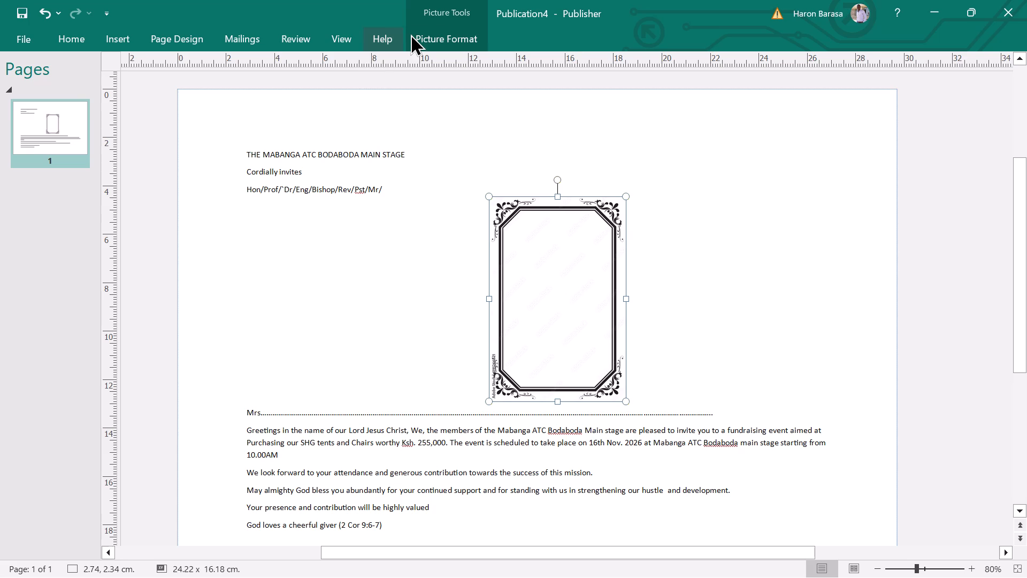
click(452, 30)
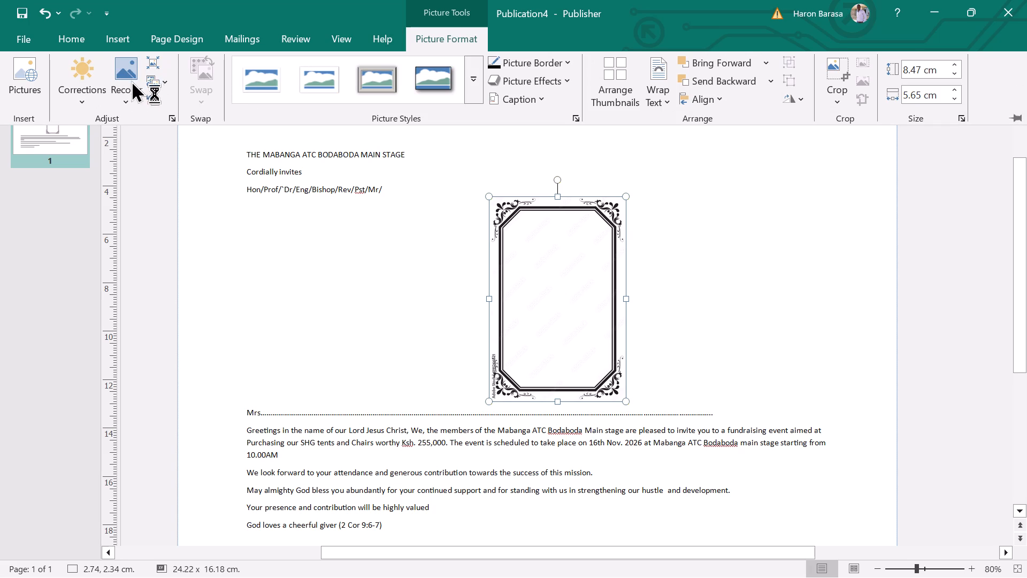
click(73, 39)
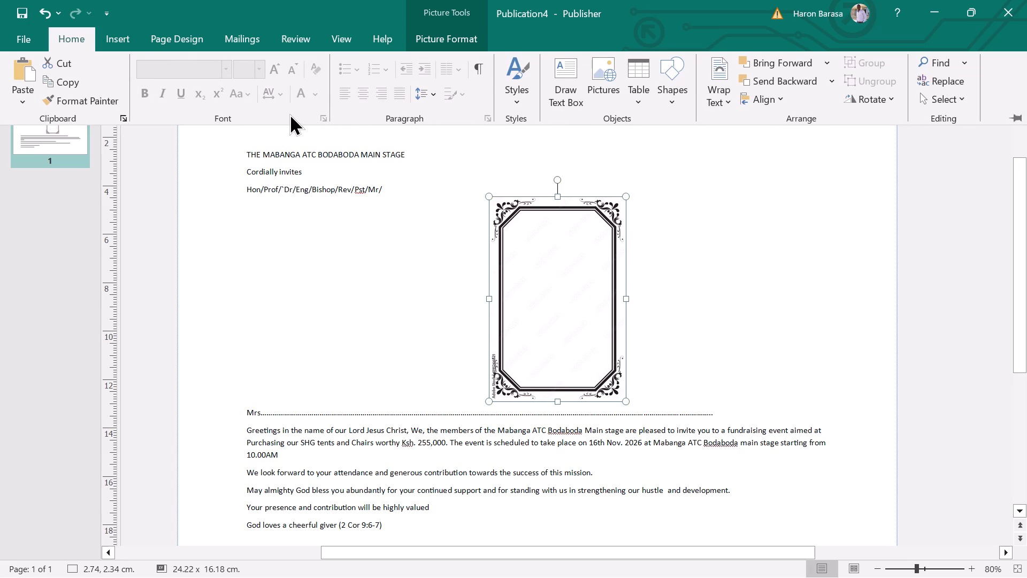
click(863, 100)
click(867, 112)
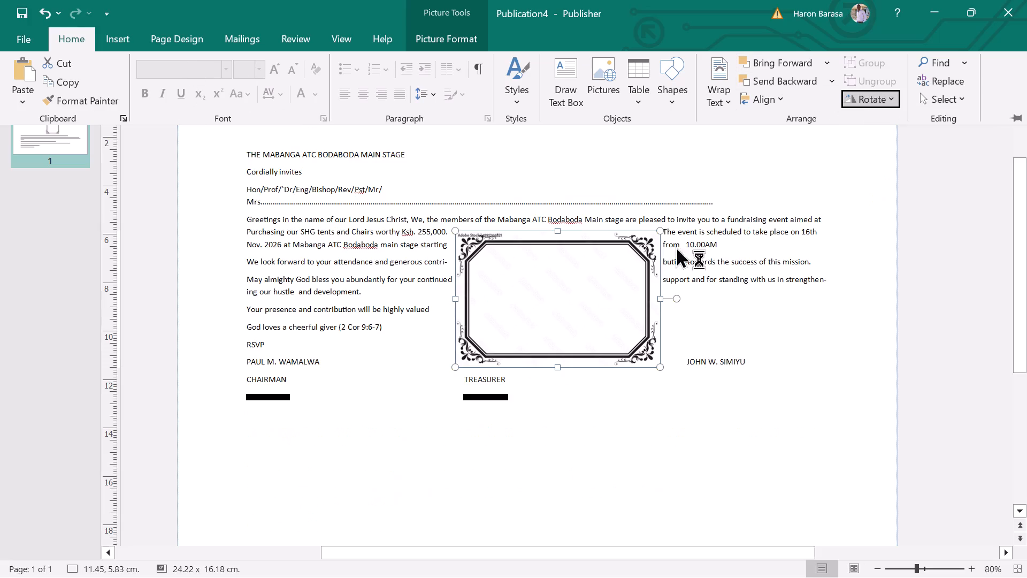
Move the frame to the page's upper-left corner, about 0.57, 0.42 cm, and enlarge it to about 13.58 × 9.06 cm.
scroll(510, 306, up, 5)
drag(524, 382, 377, 291)
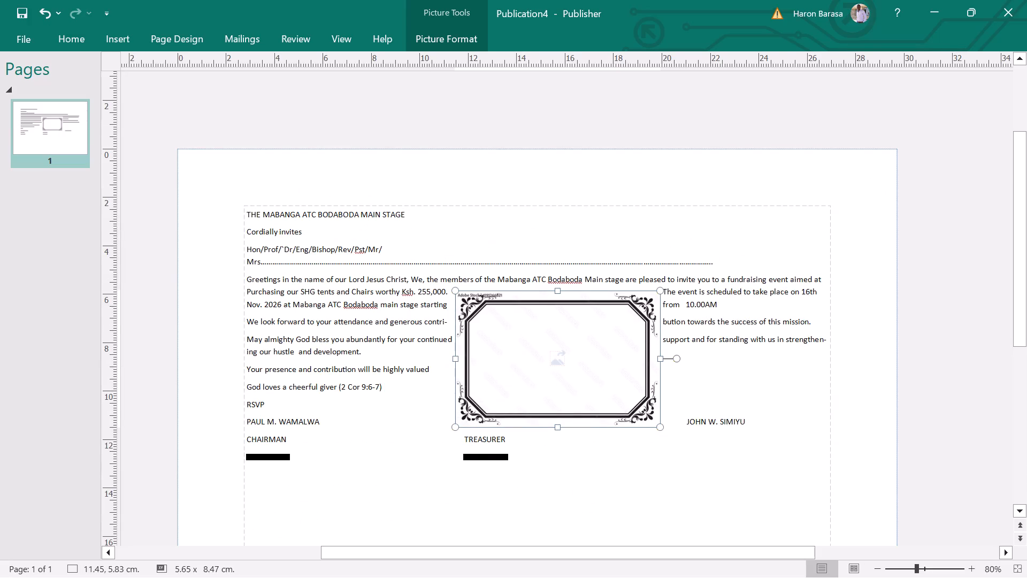
drag(377, 291, 338, 267)
drag(541, 332, 294, 222)
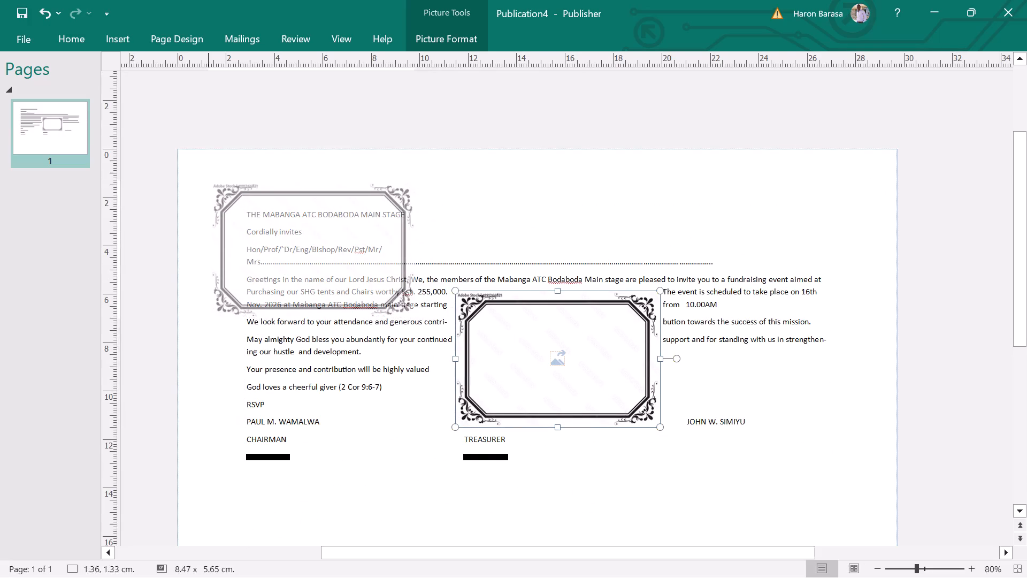
drag(294, 222, 277, 201)
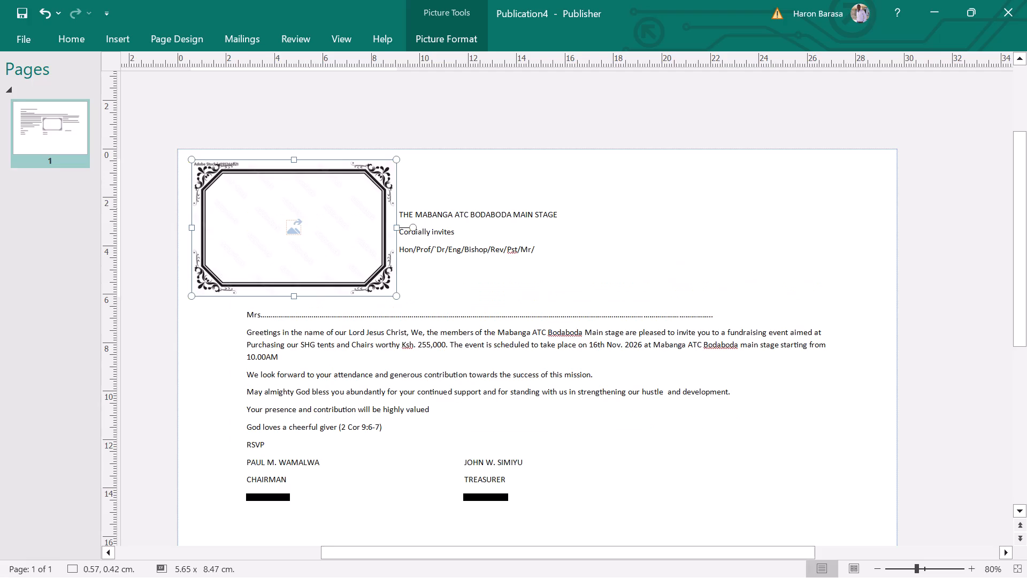
drag(395, 295, 500, 433)
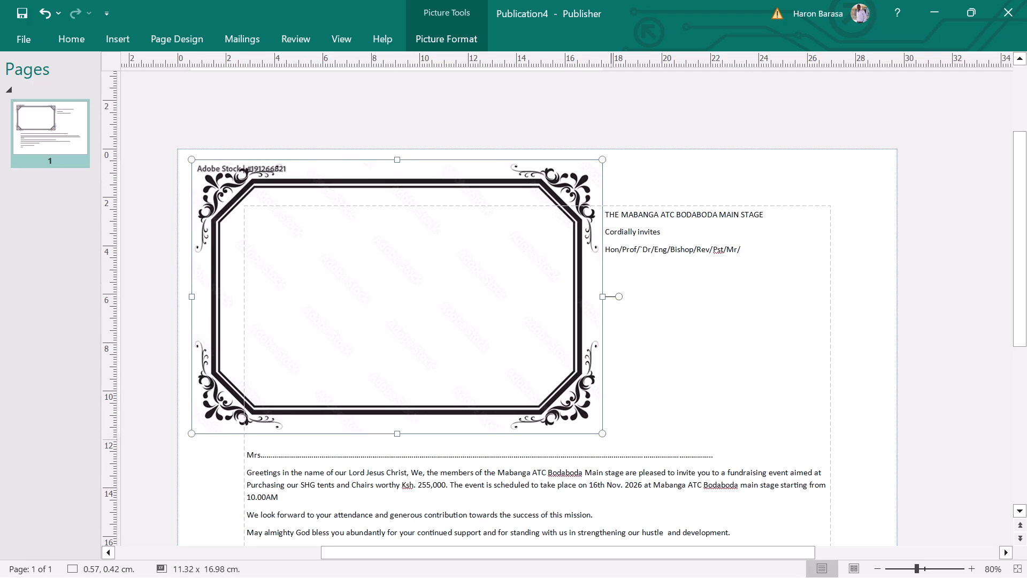
drag(599, 431, 516, 363)
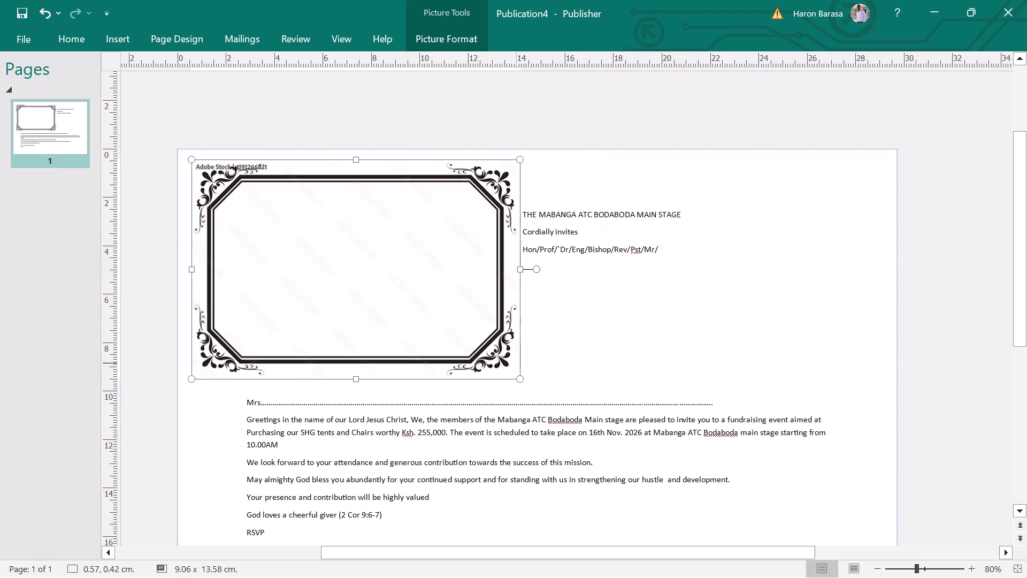
Crop the frame from its left side, keeping only the right-hand end piece about 3.44 cm wide and 9.06 cm high.
right_click(335, 244)
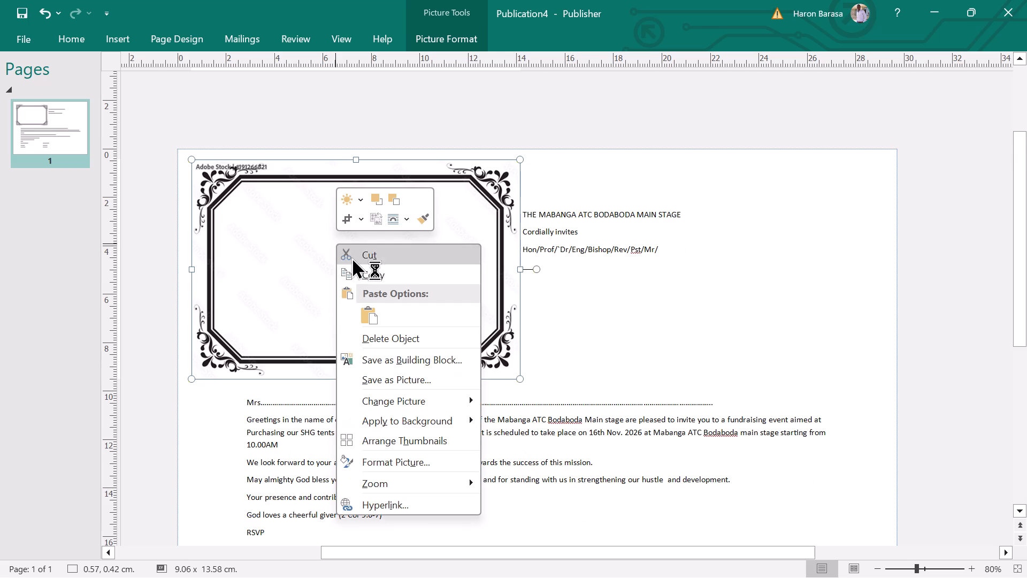
click(348, 219)
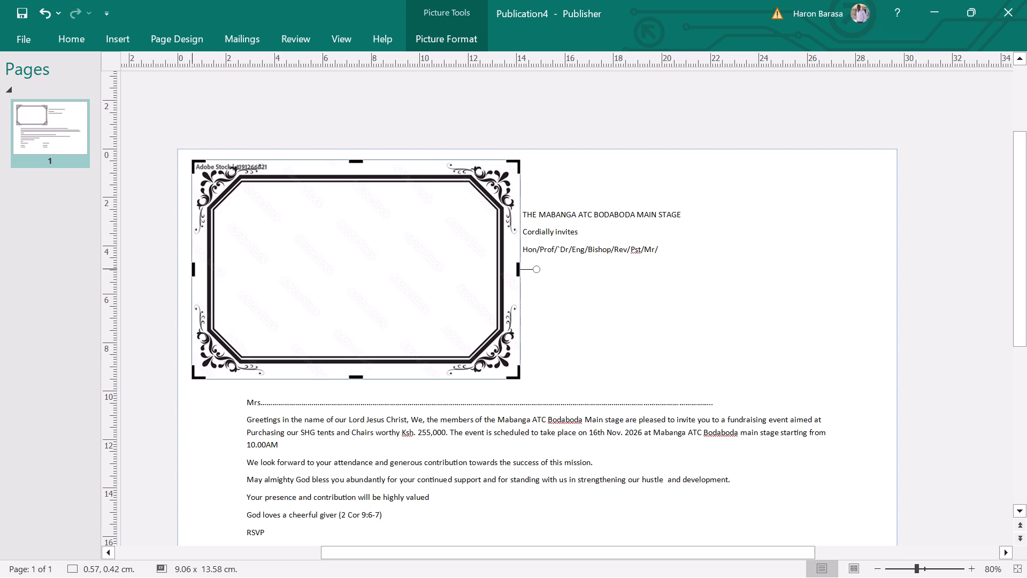
drag(195, 268, 359, 277)
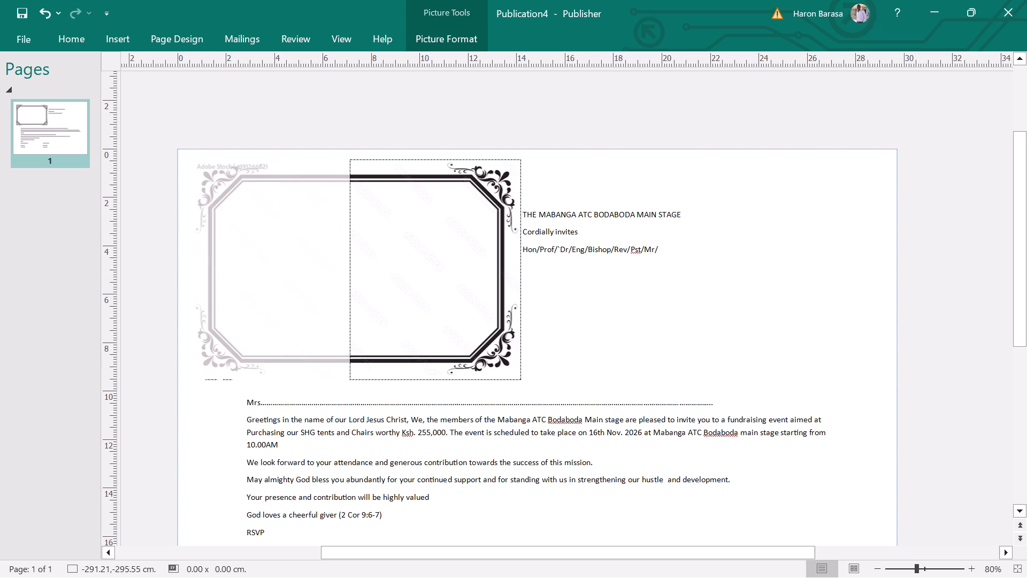
drag(359, 277, 460, 265)
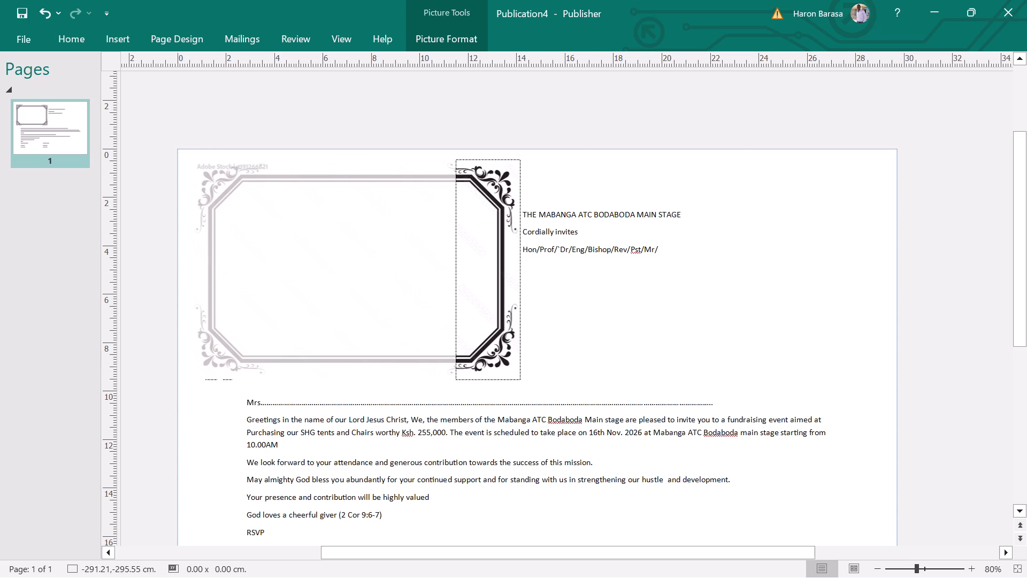
drag(460, 265, 440, 260)
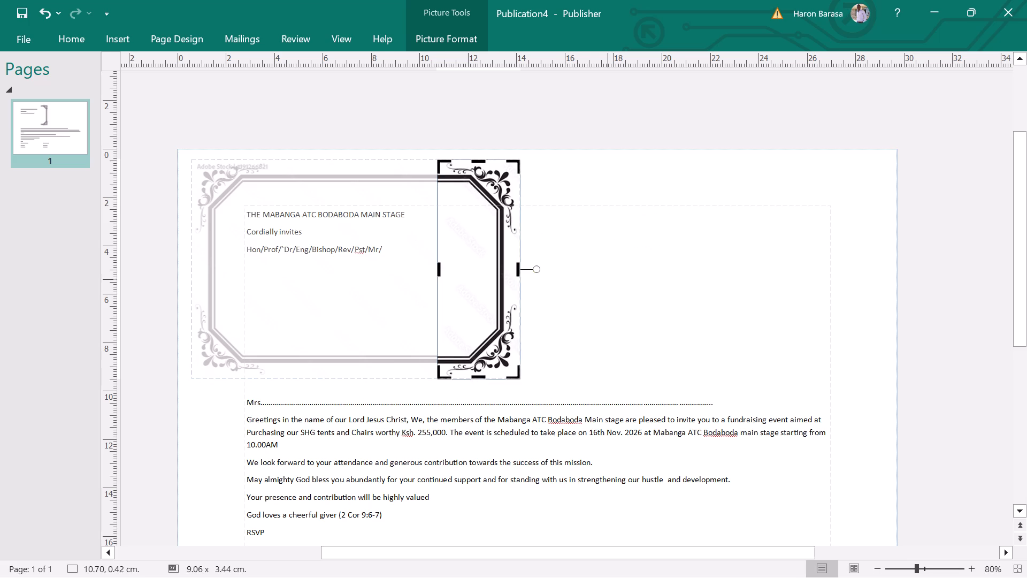
click(610, 277)
Make the white background of the cropped frame piece transparent.
click(497, 189)
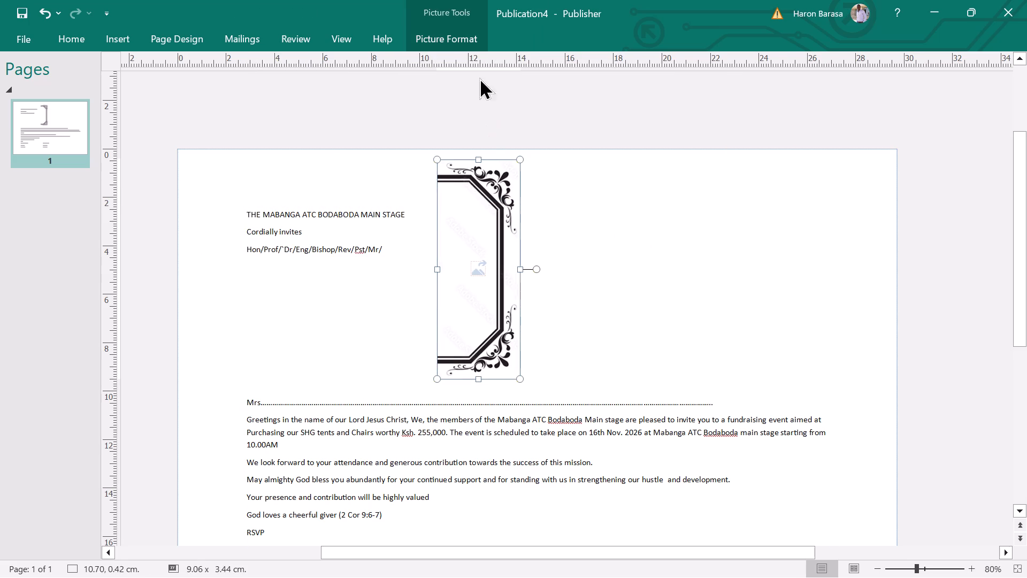
click(435, 32)
click(127, 90)
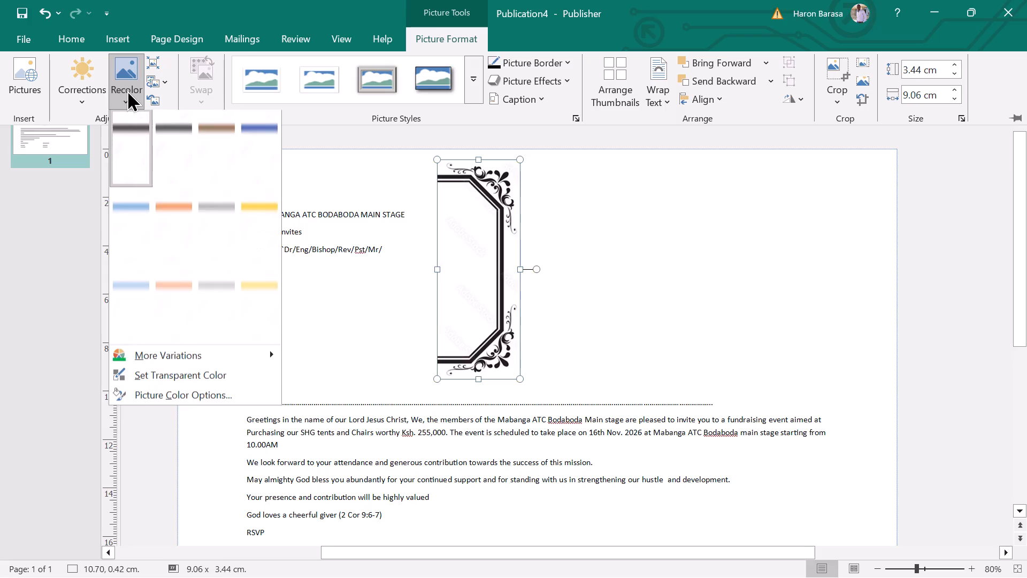
click(152, 377)
click(469, 281)
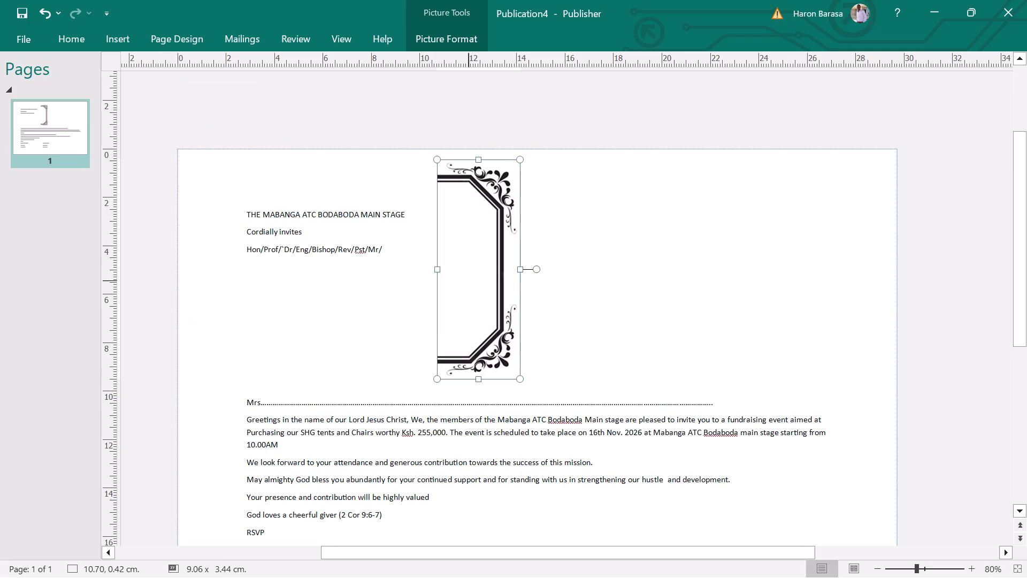
click(623, 287)
Turn off text wrapping for the cropped frame piece so the invitation text runs through it.
click(487, 168)
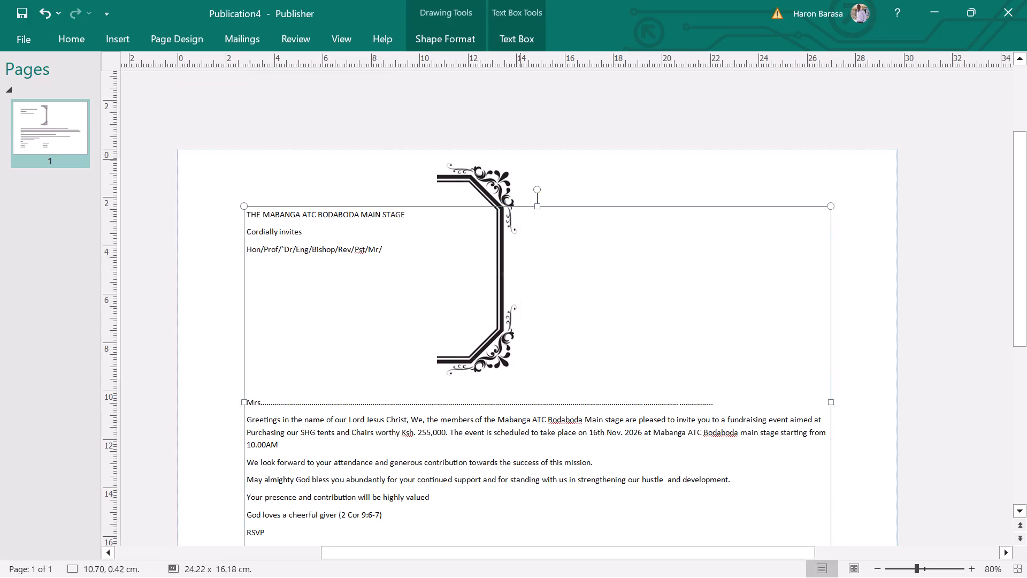
click(441, 42)
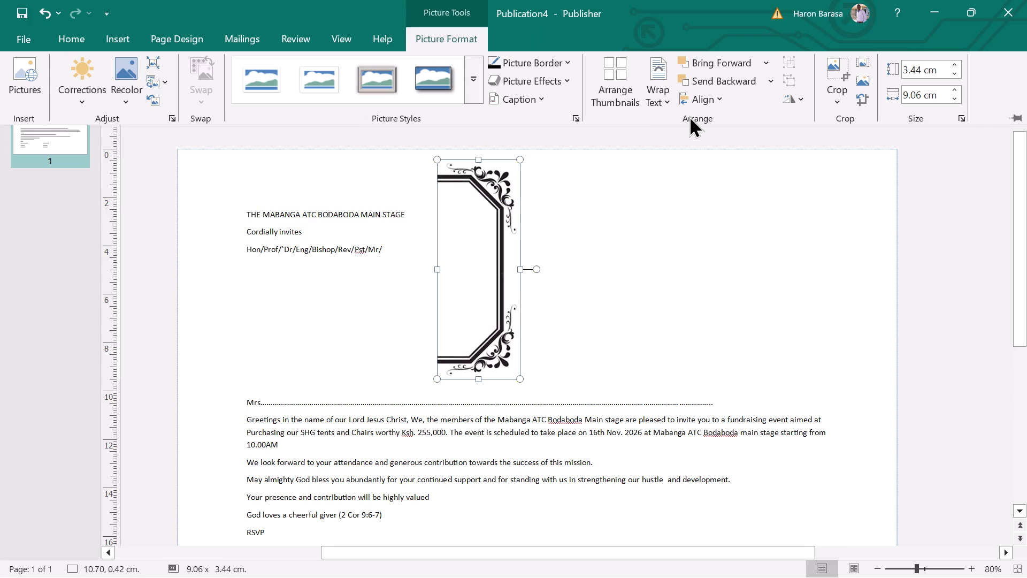
click(657, 93)
click(671, 119)
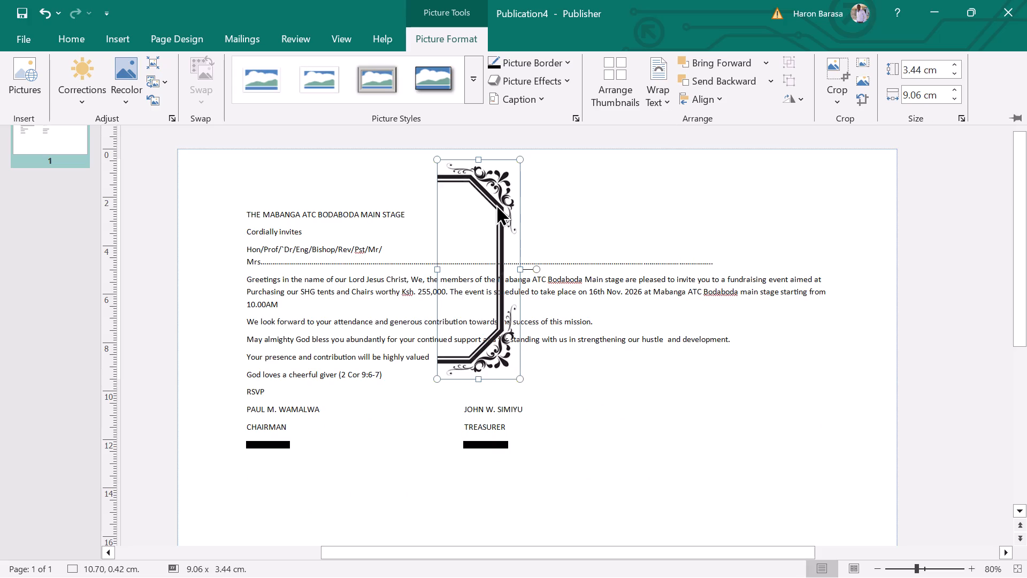
Move the cropped frame piece to the page's upper-right corner, at about 25.59, 0.42 cm.
drag(496, 204, 685, 217)
drag(503, 187, 862, 193)
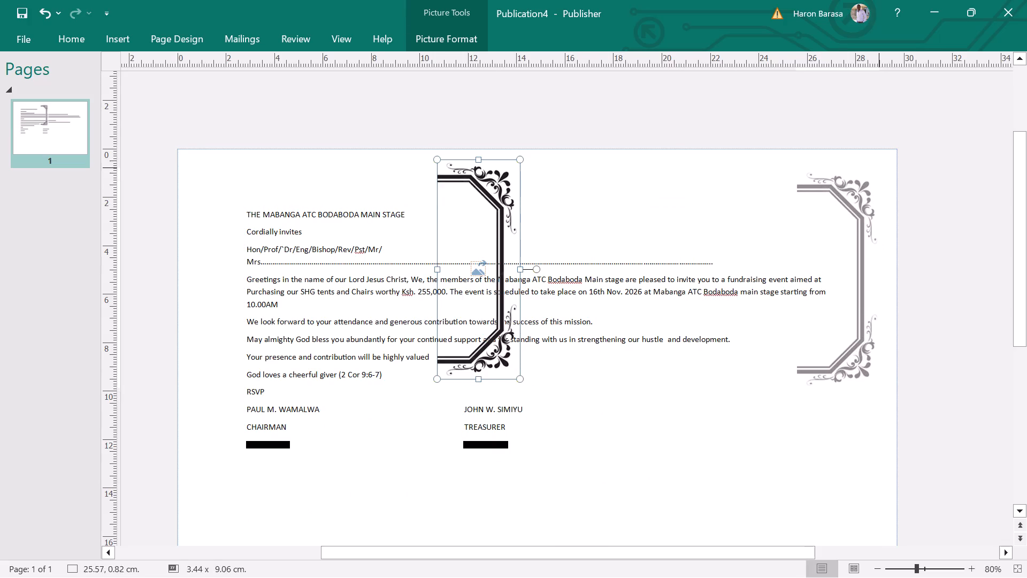
drag(862, 193, 863, 187)
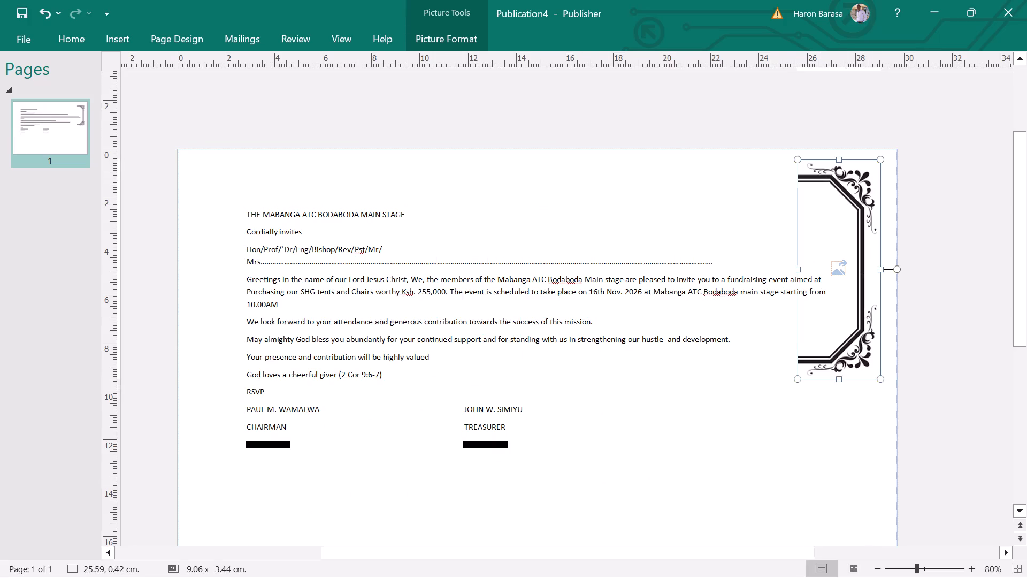
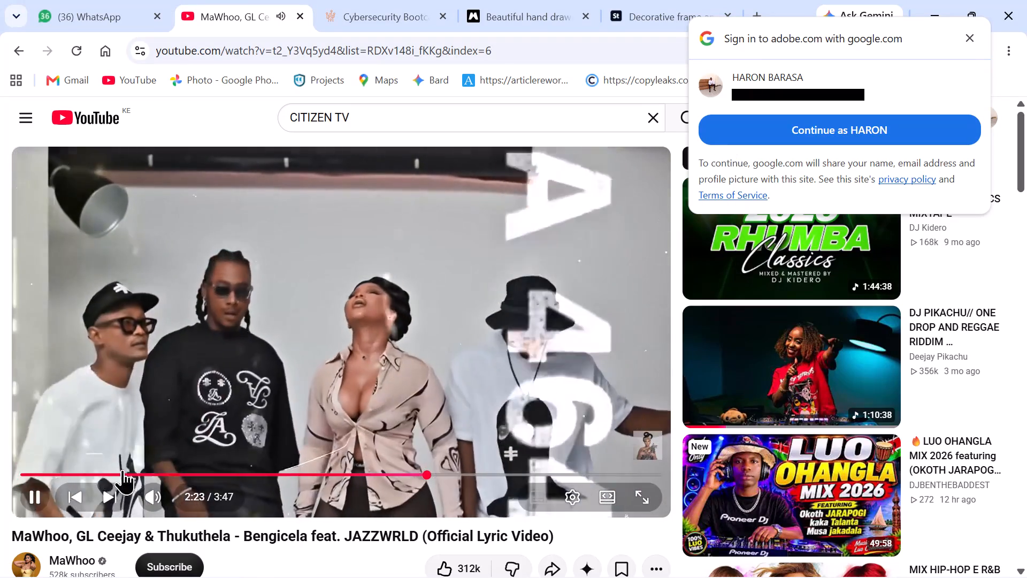
Switch to YouTube in Chrome and skip to the next video in the music playlist.
click(103, 495)
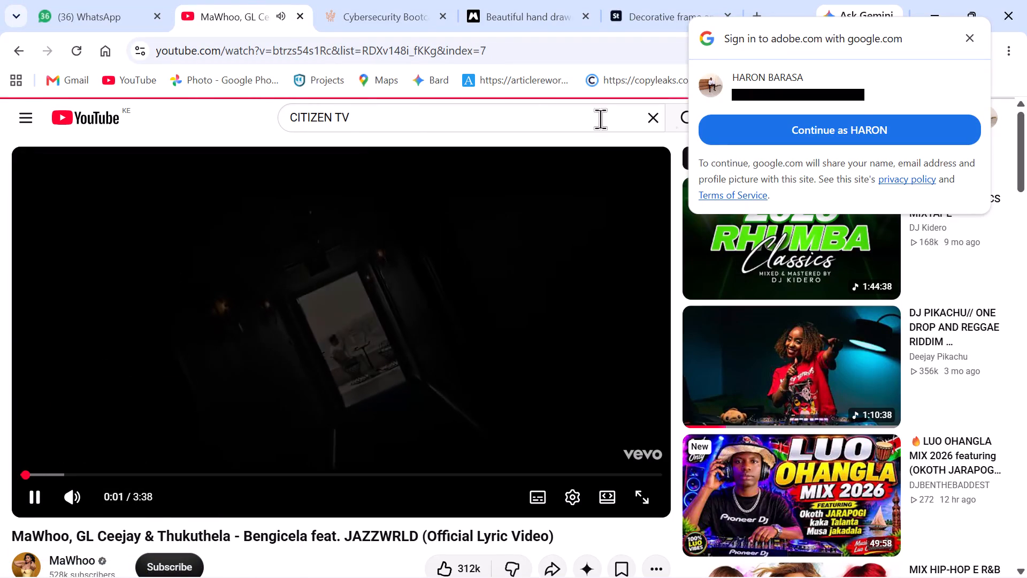
Dismiss the Google sign-in prompt for adobe.com from the Adobe Stock page showing the decorative frame and border.
click(967, 31)
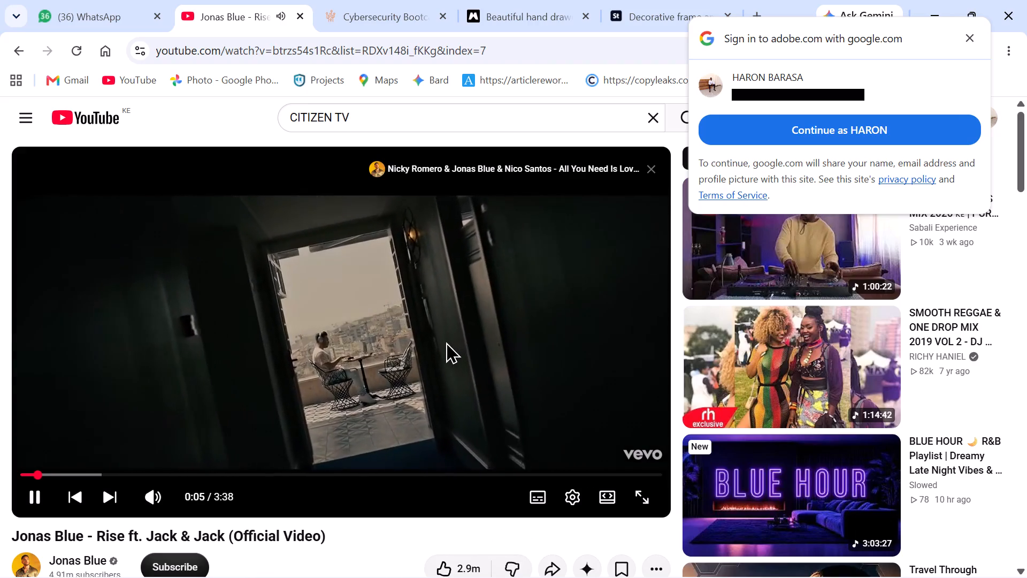
click(969, 35)
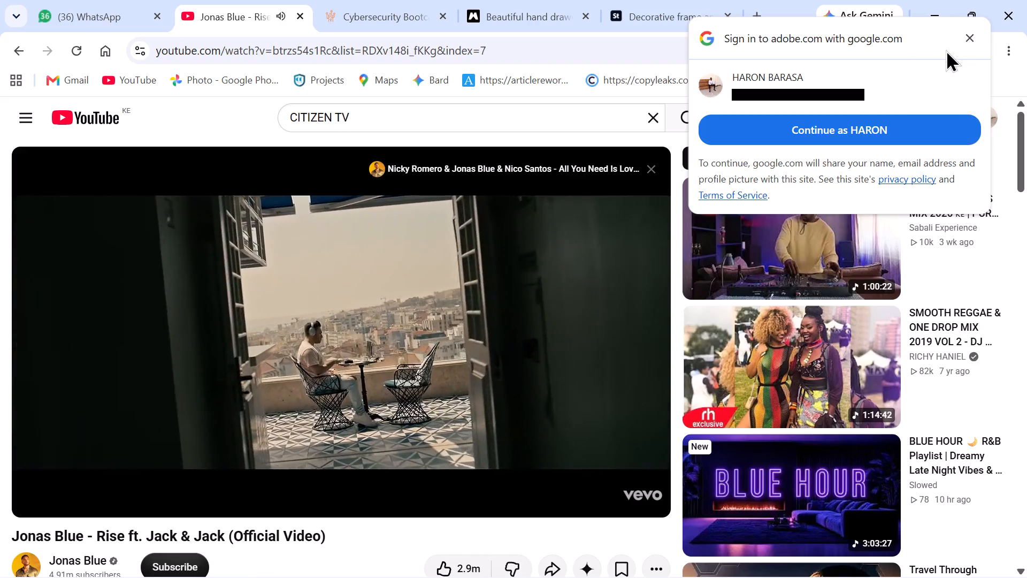
click(964, 35)
scroll(504, 300, down, 6)
scroll(497, 312, up, 8)
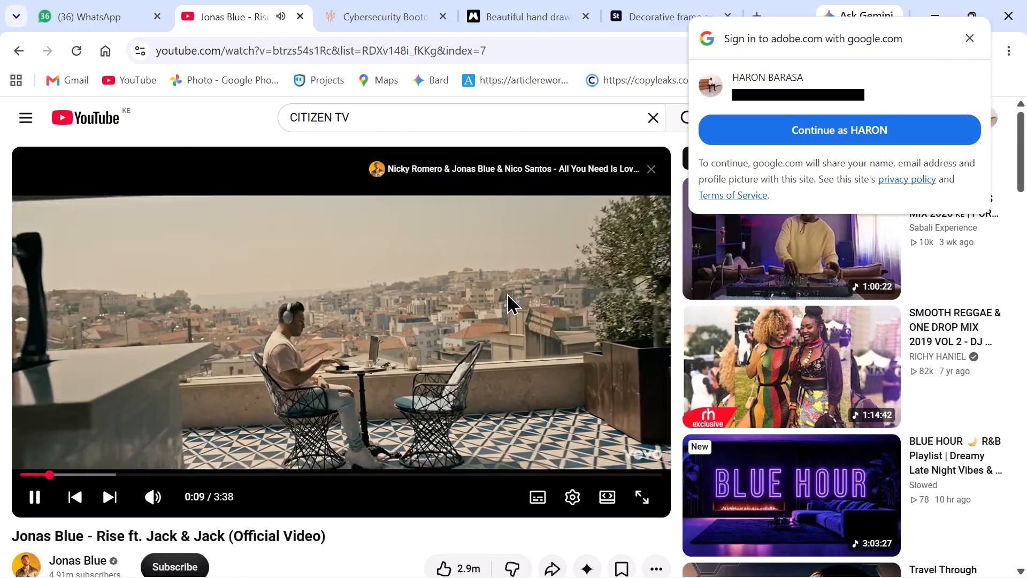
scroll(509, 290, up, 8)
click(522, 8)
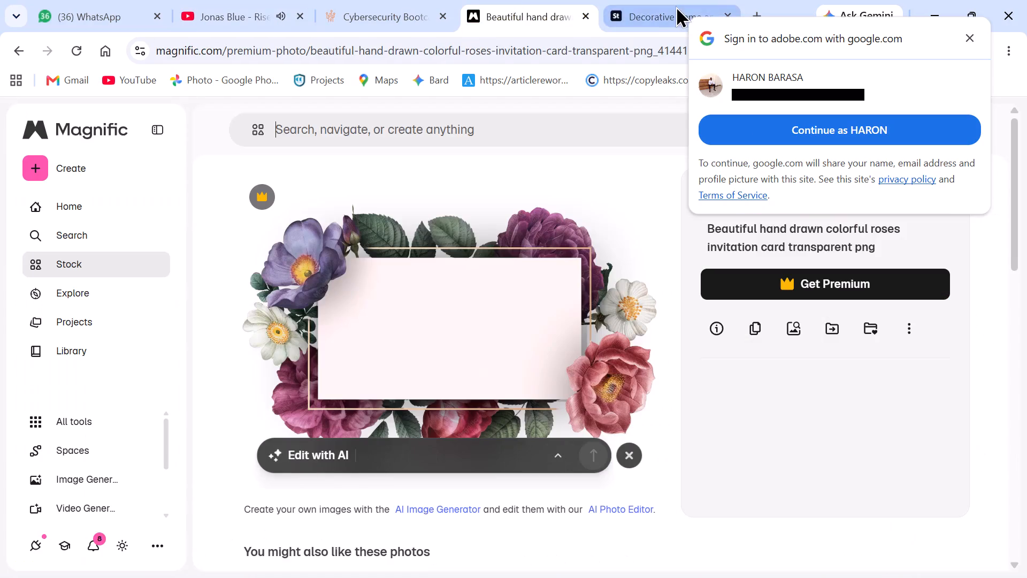
click(676, 6)
click(965, 136)
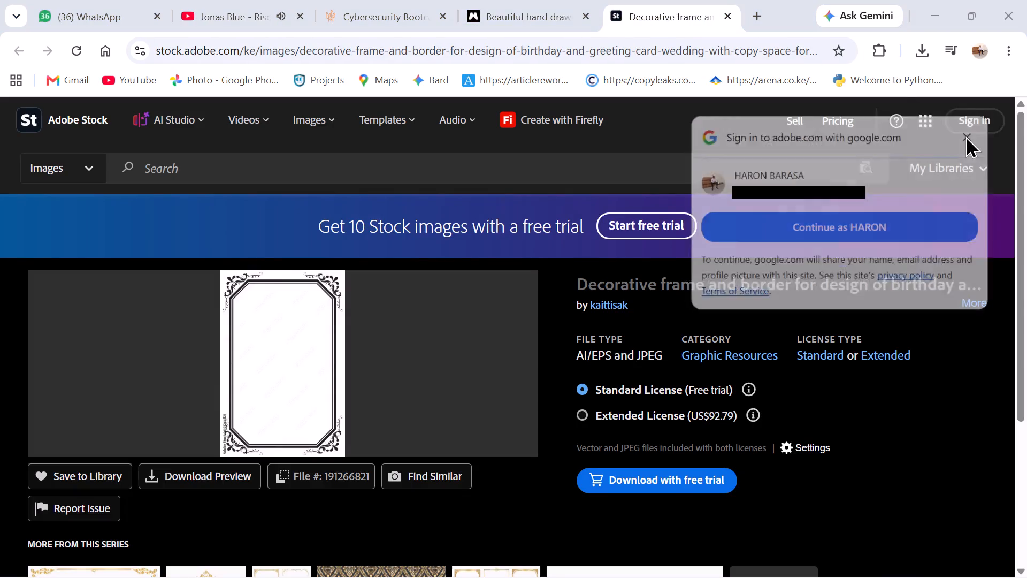
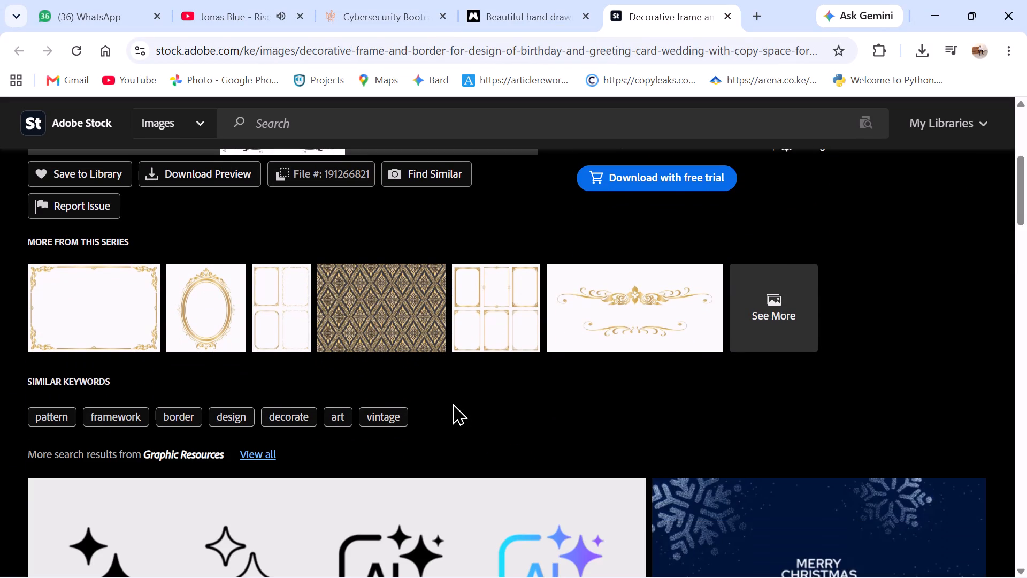
Close the Adobe Stock decorative frame page and the Magnific hand-drawn roses invitation card page.
click(730, 18)
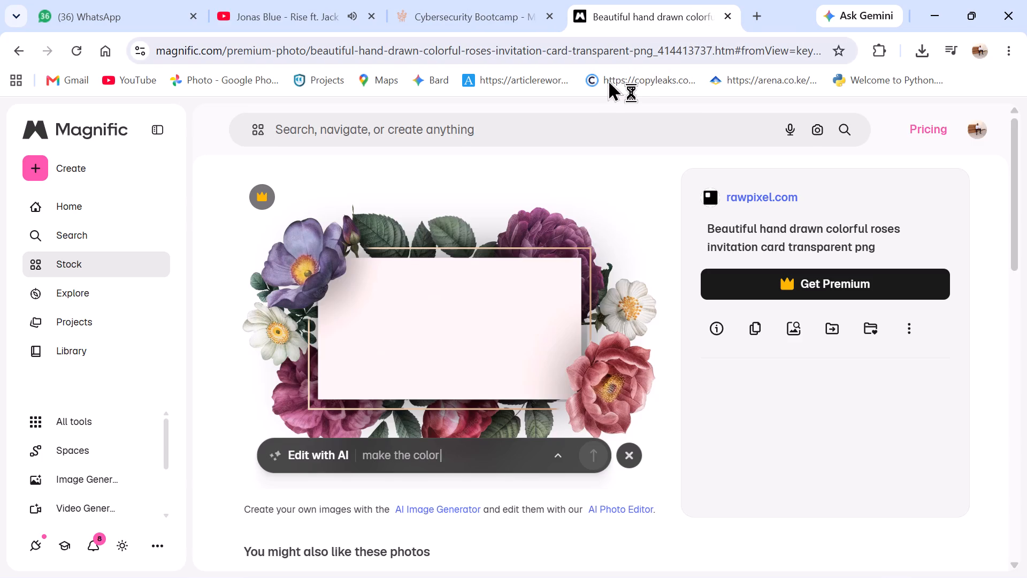
click(726, 16)
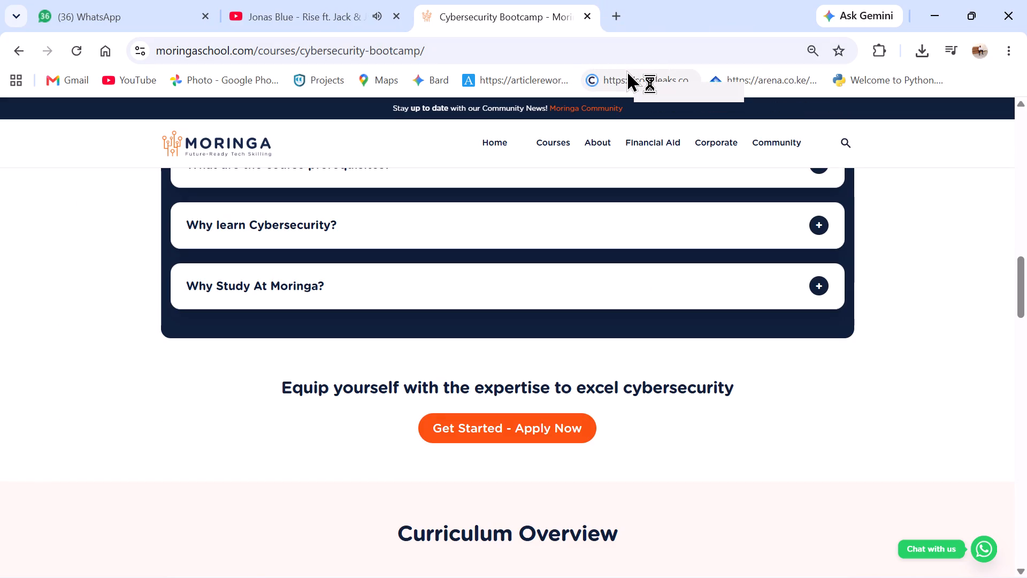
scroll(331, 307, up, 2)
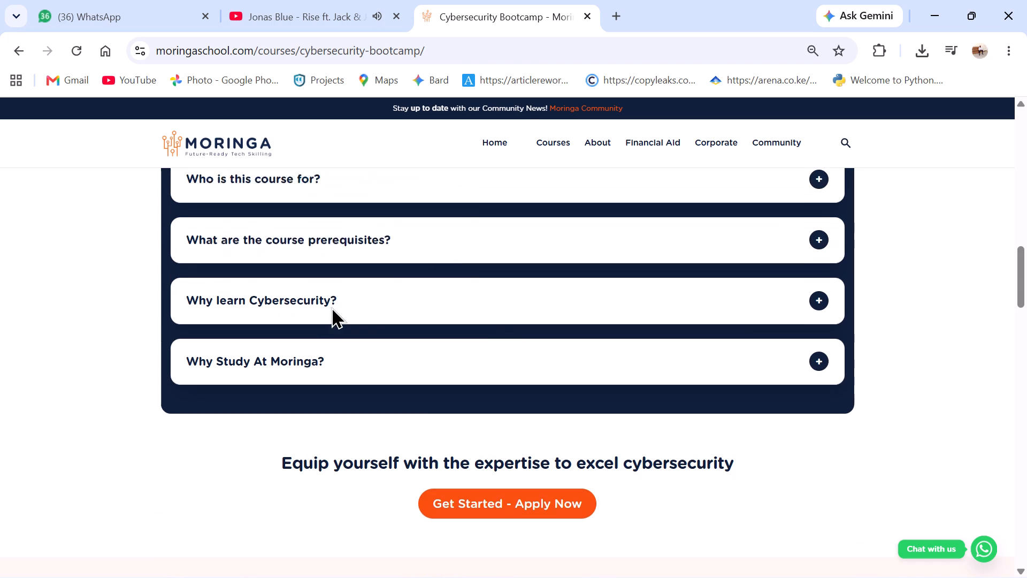